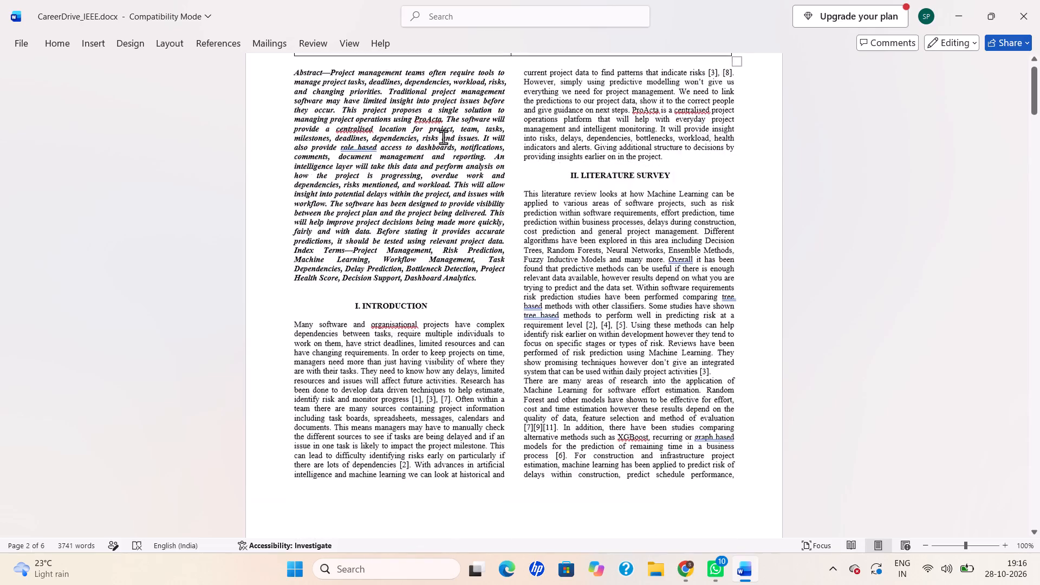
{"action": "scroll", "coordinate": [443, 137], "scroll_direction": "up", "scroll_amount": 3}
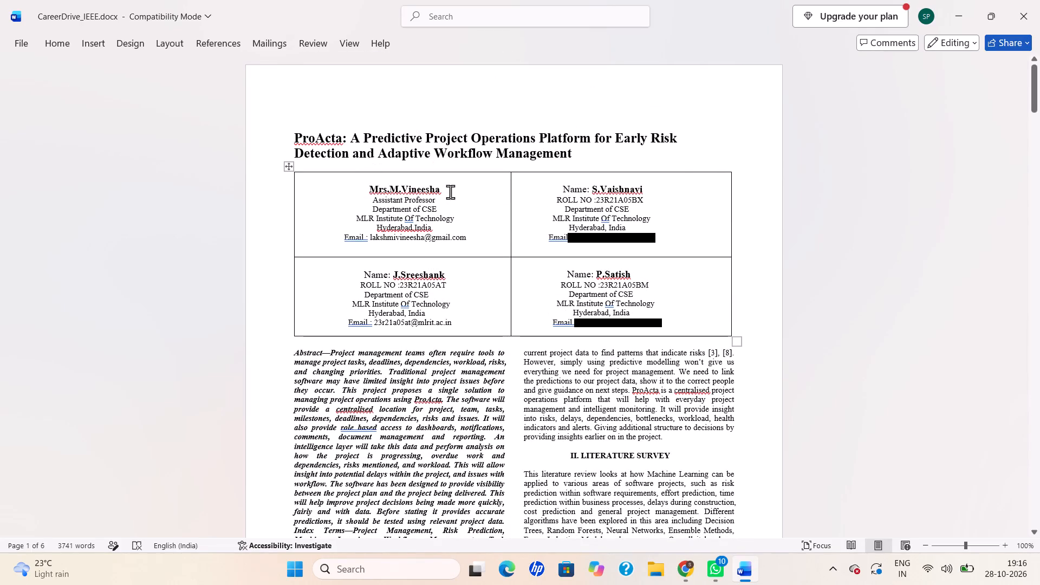
Go to the Research Gaps Identified section of the paper and place the text cursor at the end of its last paragraph.
{"action": "scroll", "coordinate": [466, 282], "scroll_direction": "down", "scroll_amount": 1}
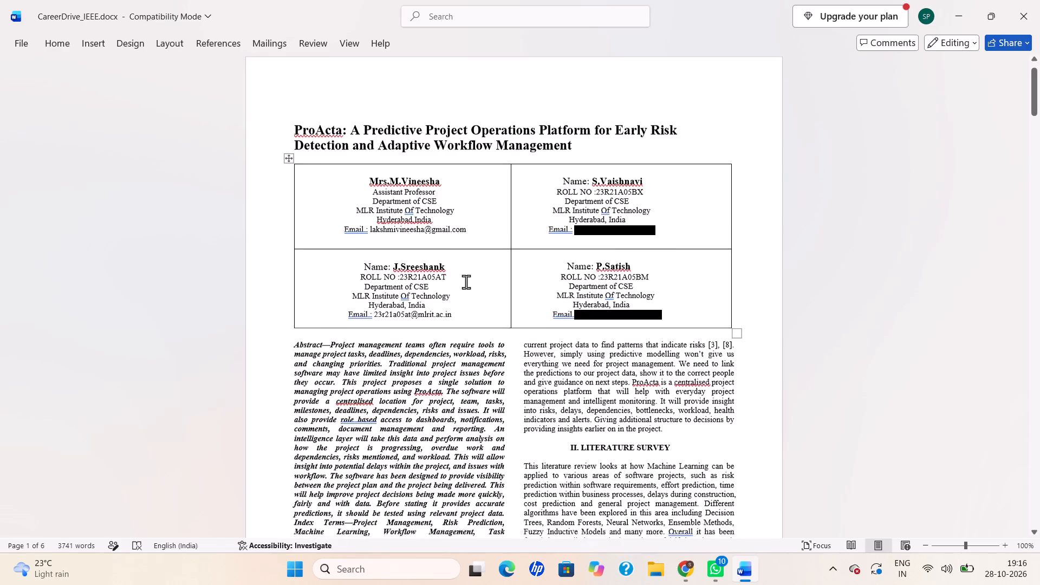
{"action": "scroll", "coordinate": [466, 282], "scroll_direction": "down", "scroll_amount": 3}
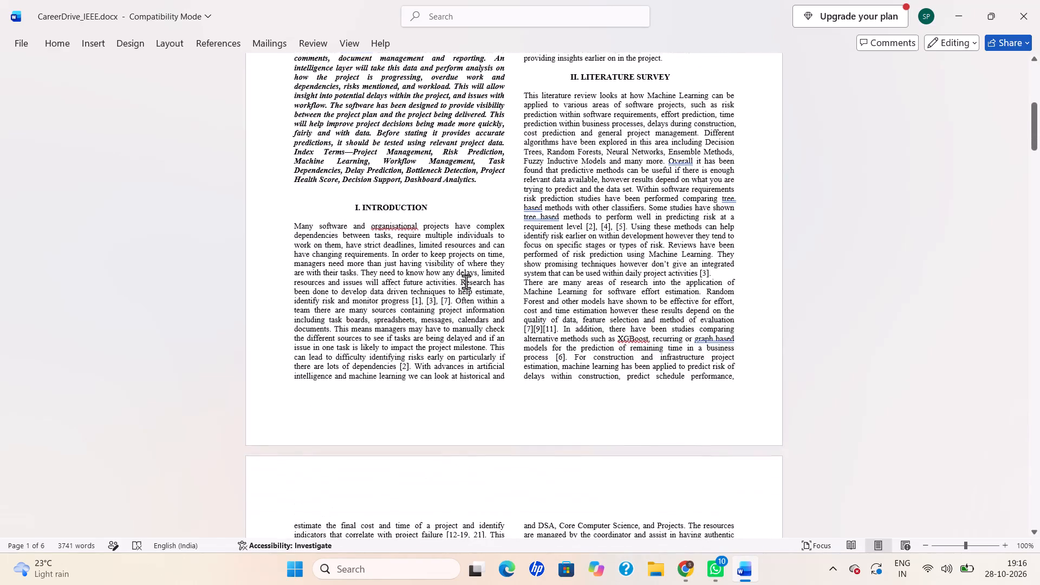
{"action": "scroll", "coordinate": [466, 282], "scroll_direction": "down", "scroll_amount": 5}
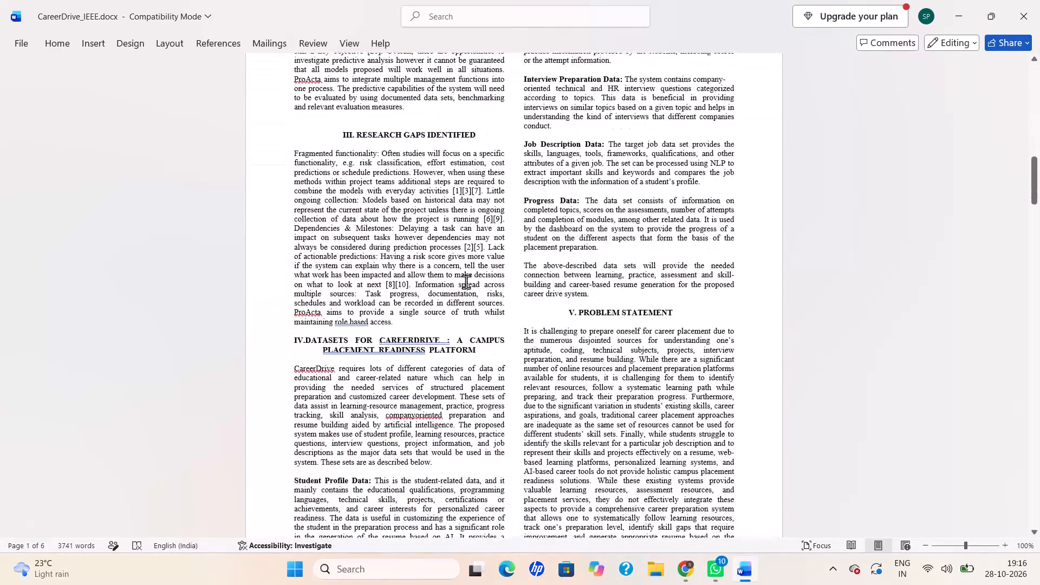
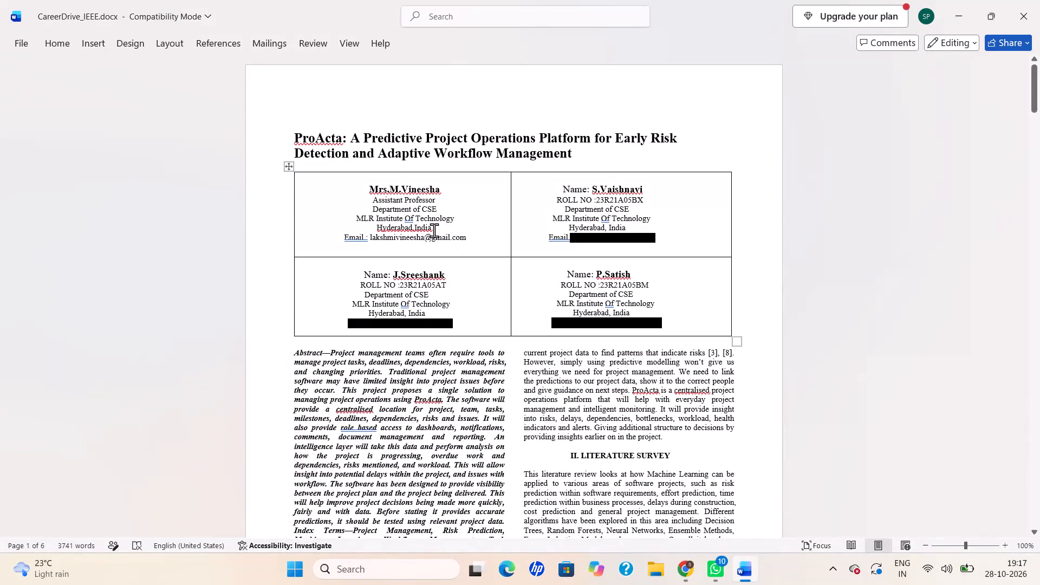
Replace the assistant professor's details above the email line in the first author cell with the copied Associate Professor details from MLR Institute of Technology, Hyderabad.
{"action": "left_click_drag", "start_coordinate": [434, 230], "coordinate": [389, 194]}
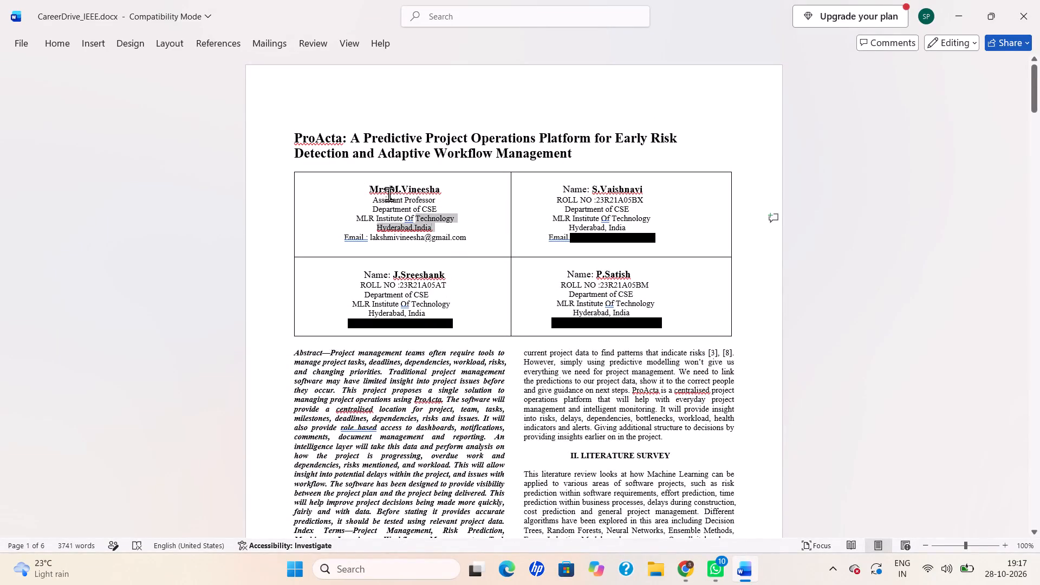
{"action": "left_click_drag", "start_coordinate": [389, 194], "coordinate": [383, 191]}
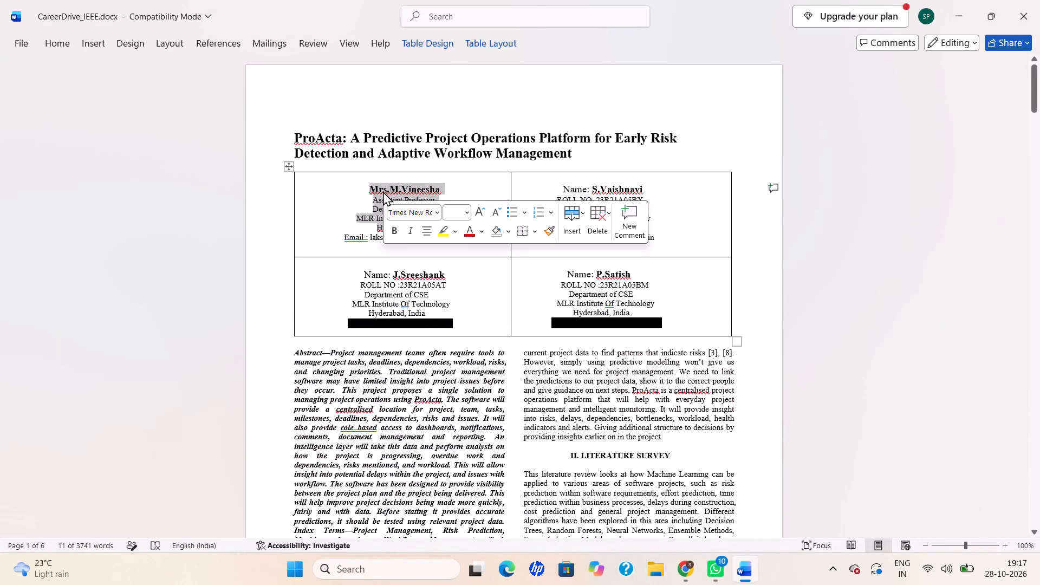
{"action": "key", "text": "BackSpace"}
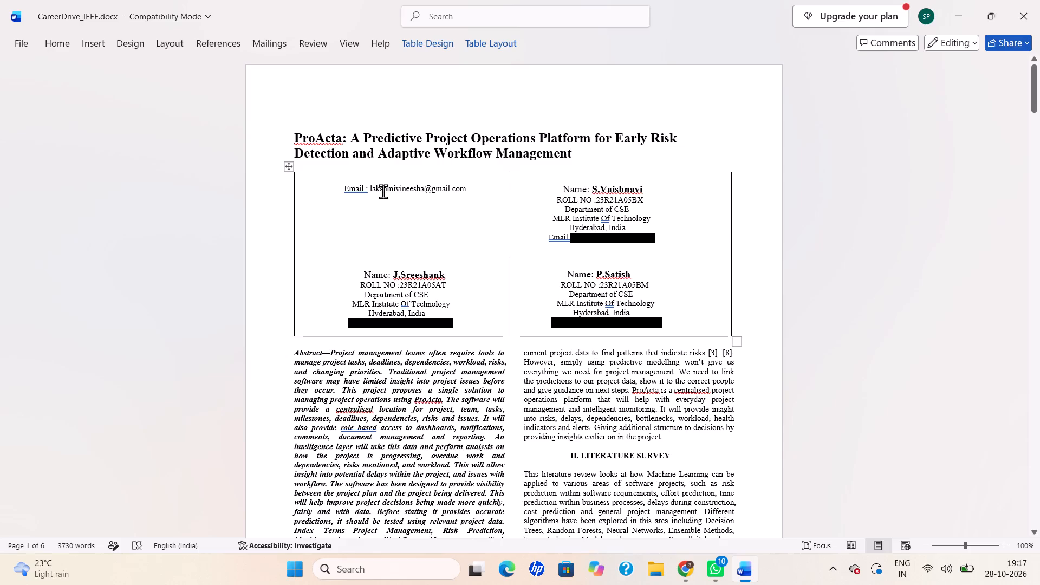
{"action": "key", "text": "ctrl+v"}
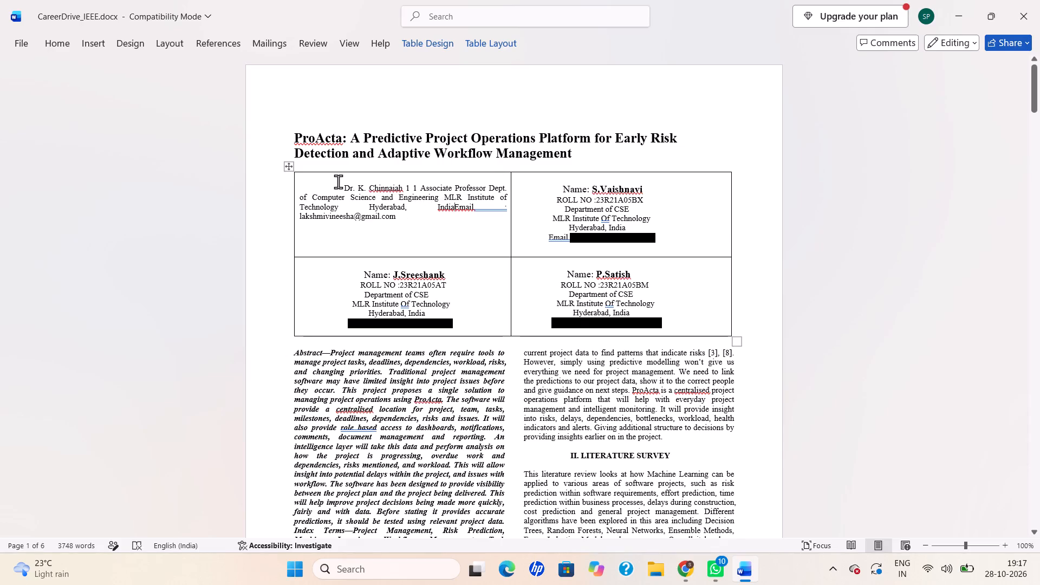
Delete all the text in the first author cell, including the pasted Associate Professor details and the email line.
{"action": "key", "text": "ctrl+a"}
{"action": "left_click", "coordinate": [370, 242]}
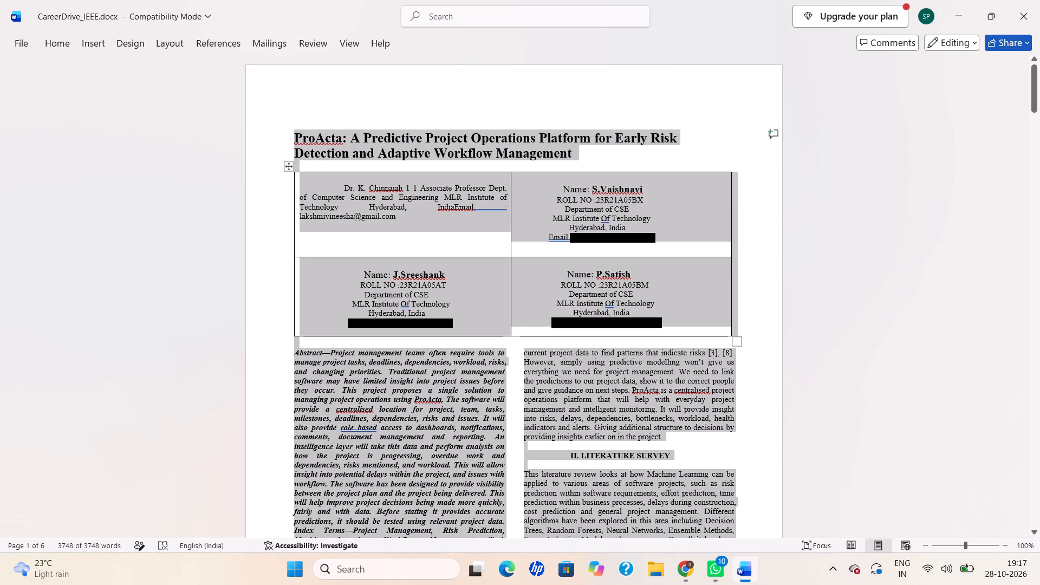
{"action": "left_click_drag", "start_coordinate": [346, 185], "coordinate": [393, 223]}
{"action": "key", "text": "BackSpace"}
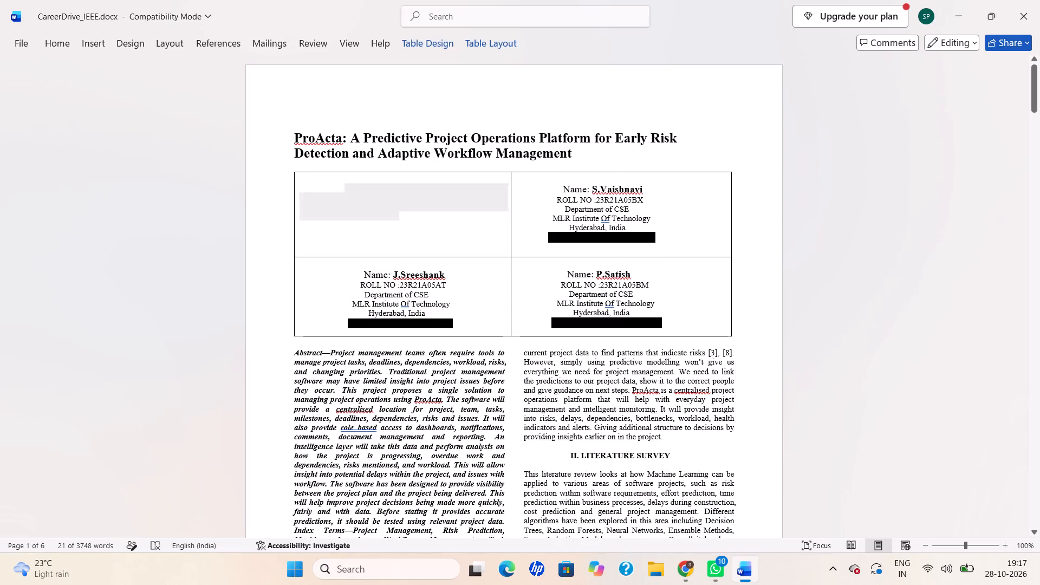
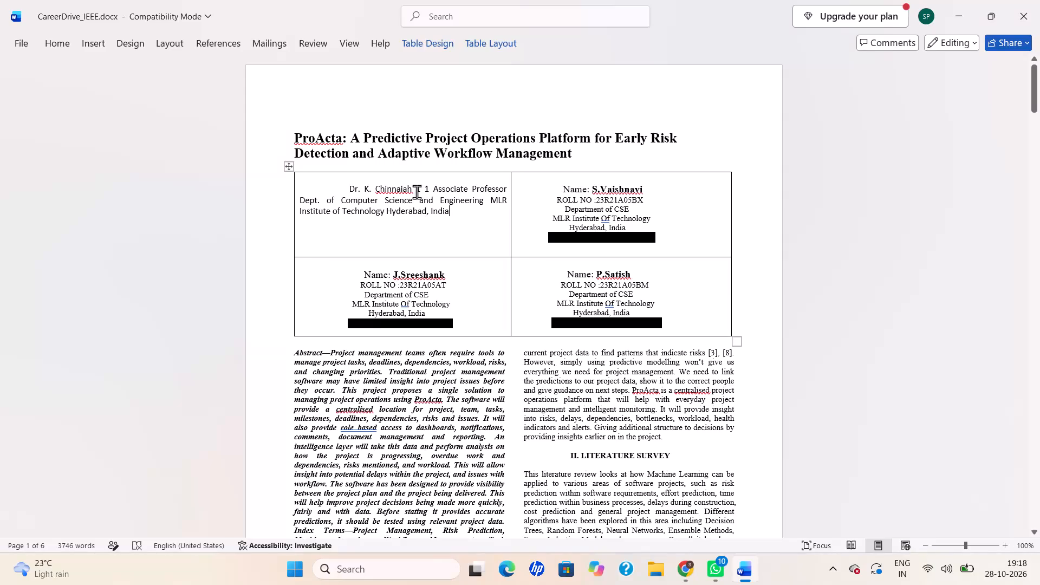
Delete the stray "1 1" after the first author's name and start "Associate Professor" and "Dept. of Computer Science and Engineering" on separate lines.
{"action": "left_click", "coordinate": [431, 190]}
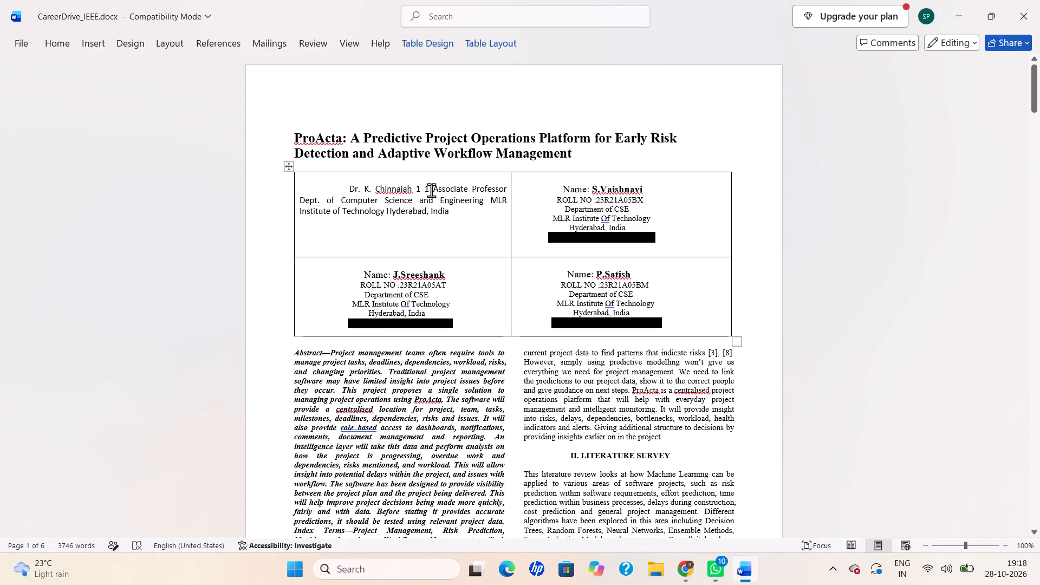
{"action": "key", "text": "BackSpace"}
{"action": "key", "text": "BackSpace"}
{"action": "key", "text": "BackSpace"}
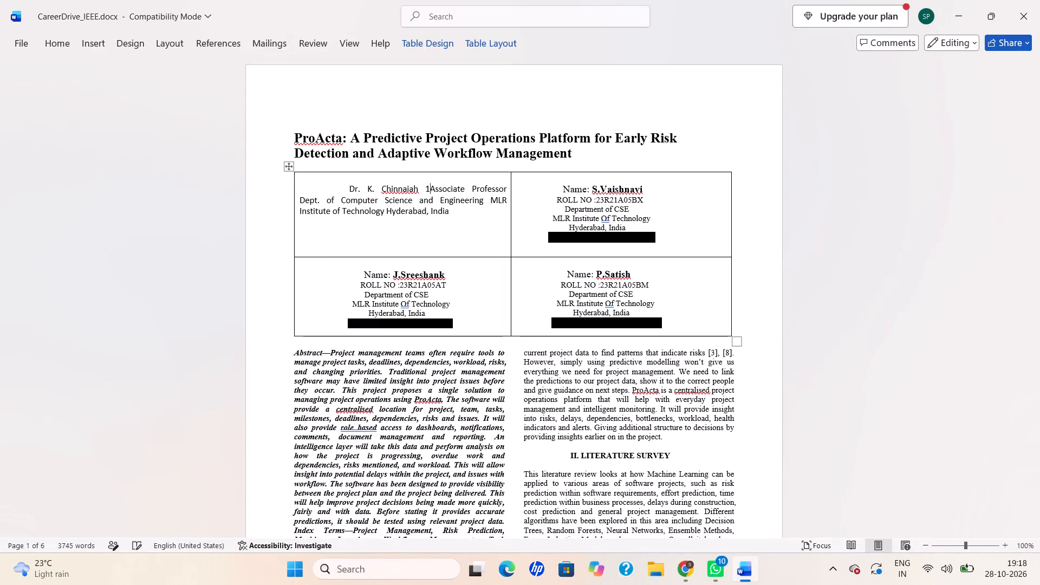
{"action": "key", "text": "BackSpace"}
{"action": "key", "text": "Return"}
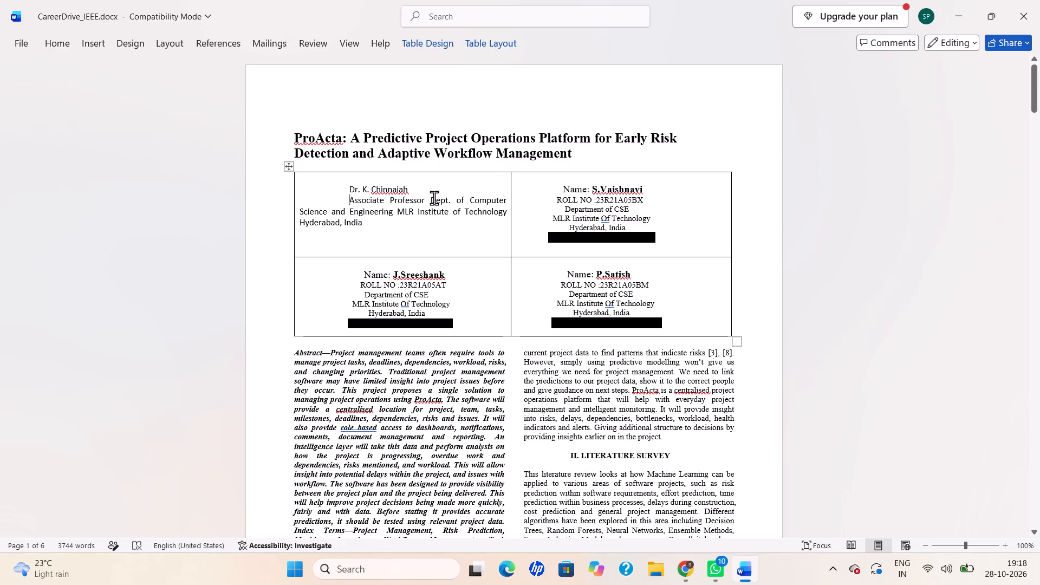
{"action": "left_click", "coordinate": [431, 197]}
{"action": "key", "text": "Return"}
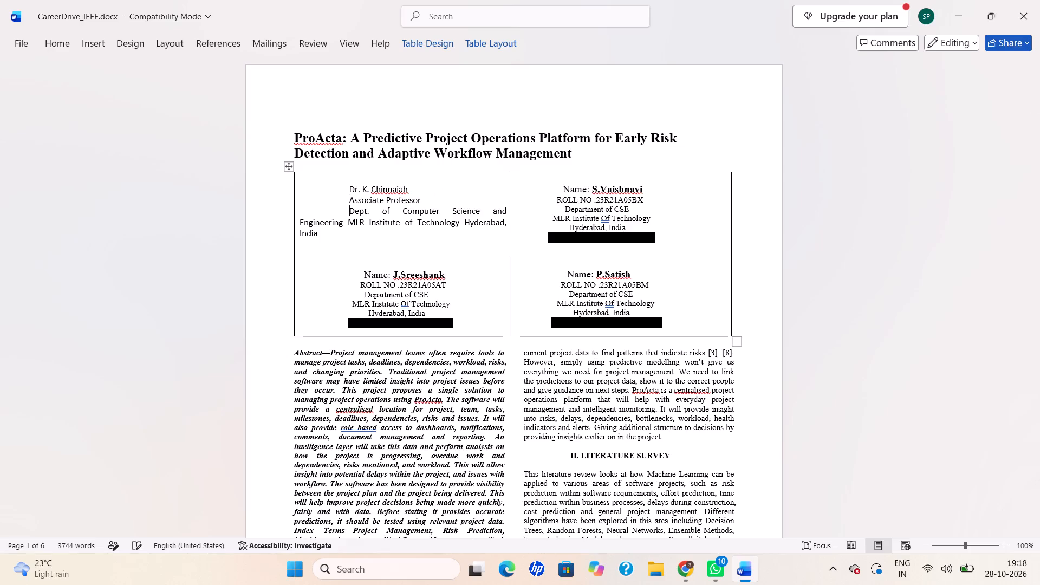
Replace "Computer Science and Engineering" with "CSE" in the associate professor's affiliation in the author table.
{"action": "left_click", "coordinate": [346, 225]}
{"action": "key", "text": "BackSpace"}
{"action": "key", "text": "BackSpace"}
{"action": "key", "text": "BackSpace"}
{"action": "key", "text": "BackSpace"}
{"action": "key", "text": "BackSpace"}
{"action": "key", "text": "BackSpace"}
{"action": "key", "text": "BackSpace"}
{"action": "key", "text": "BackSpace"}
{"action": "key", "text": "BackSpace"}
{"action": "key", "text": "BackSpace"}
{"action": "key", "text": "BackSpace"}
{"action": "key", "text": "BackSpace"}
{"action": "key", "text": "BackSpace"}
{"action": "key", "text": "BackSpace"}
{"action": "key", "text": "BackSpace"}
{"action": "key", "text": "BackSpace"}
{"action": "key", "text": "BackSpace"}
{"action": "key", "text": "BackSpace"}
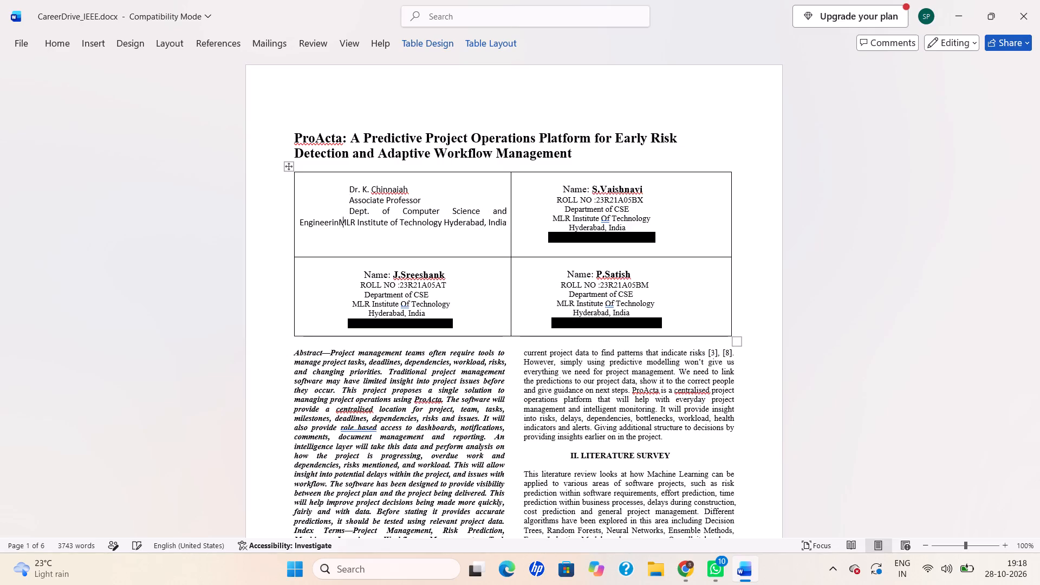
{"action": "key", "text": "BackSpace"}
{"action": "key", "text": "BackSpace"}
{"action": "key", "text": "BackSpace"}
{"action": "key", "text": "BackSpace"}
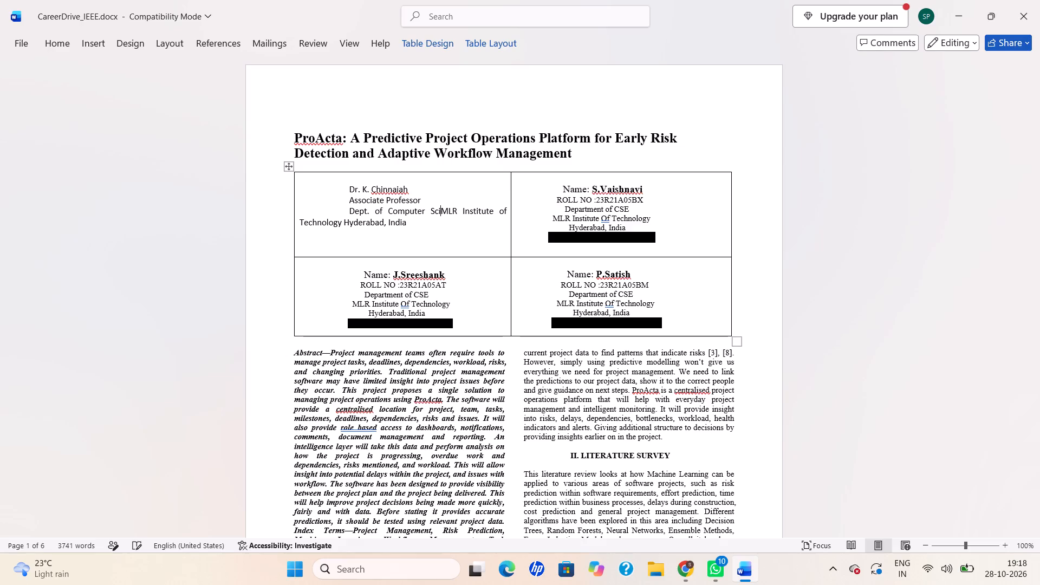
{"action": "key", "text": "BackSpace"}
{"action": "key", "text": "BackSpace"}
{"action": "key", "text": "BackSpace"}
{"action": "key", "text": "BackSpace"}
{"action": "key", "text": "BackSpace"}
{"action": "key", "text": "BackSpace"}
{"action": "key", "text": "BackSpace"}
{"action": "key", "text": "BackSpace"}
{"action": "key", "text": "BackSpace"}
{"action": "key", "text": "BackSpace"}
{"action": "key", "text": "BackSpace"}
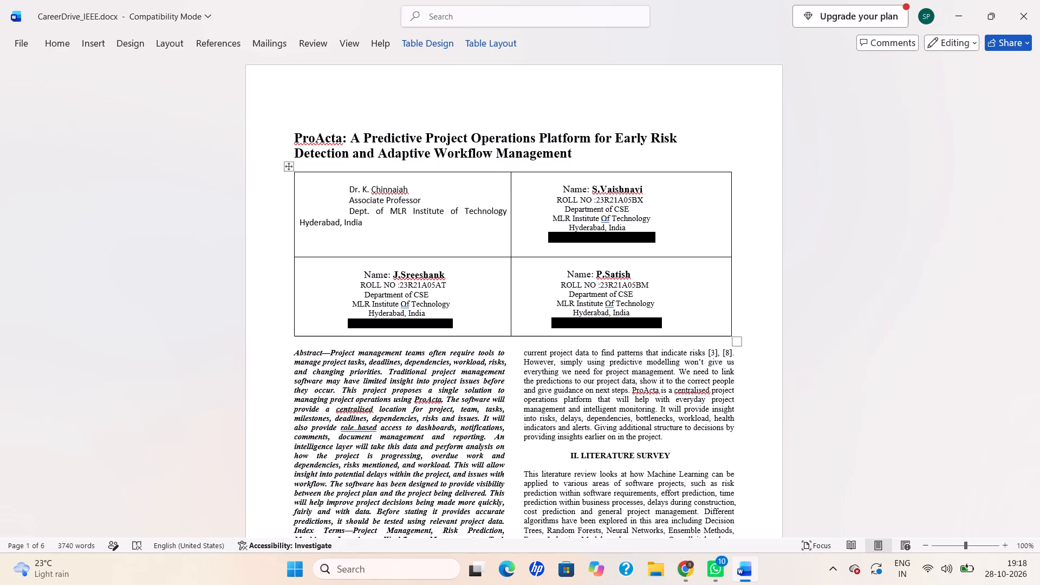
{"action": "type", "text": "CSE"}
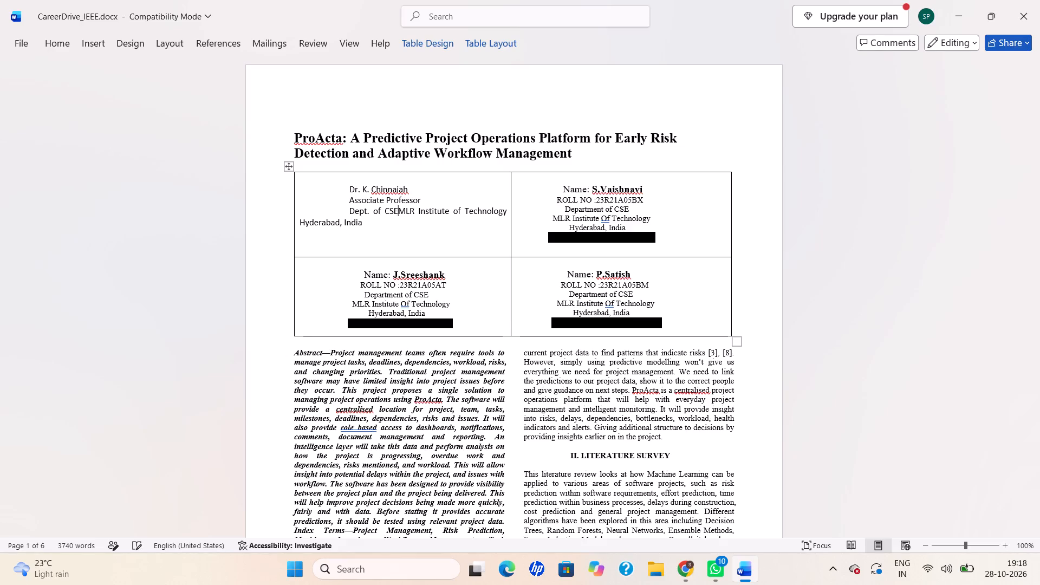
Expand "Dept." to "Department" in the associate professor's affiliation.
{"action": "left_click", "coordinate": [370, 210]}
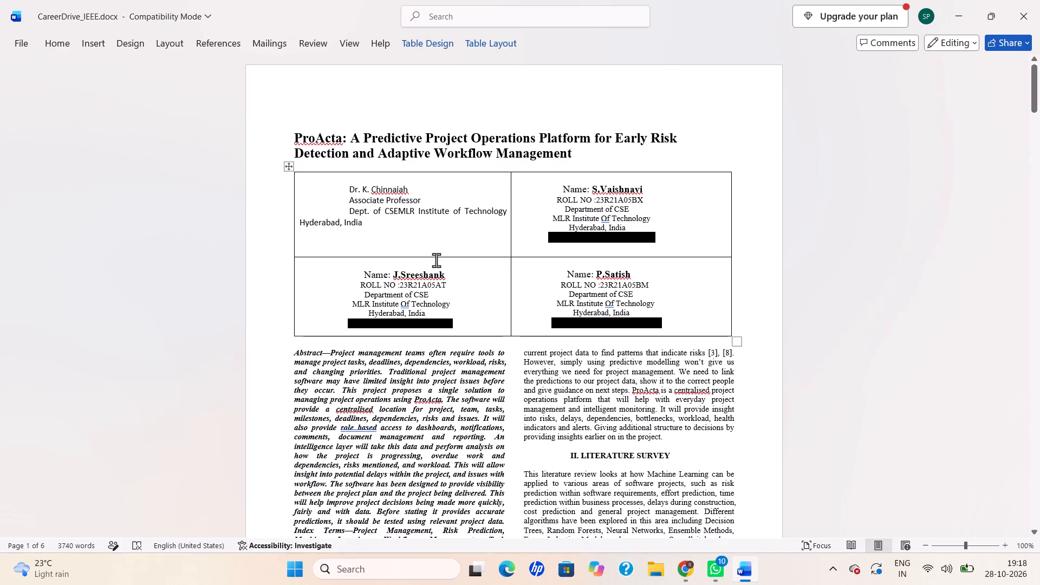
{"action": "key", "text": "BackSpace"}
{"action": "key", "text": "BackSpace"}
{"action": "type", "text": "artment"}
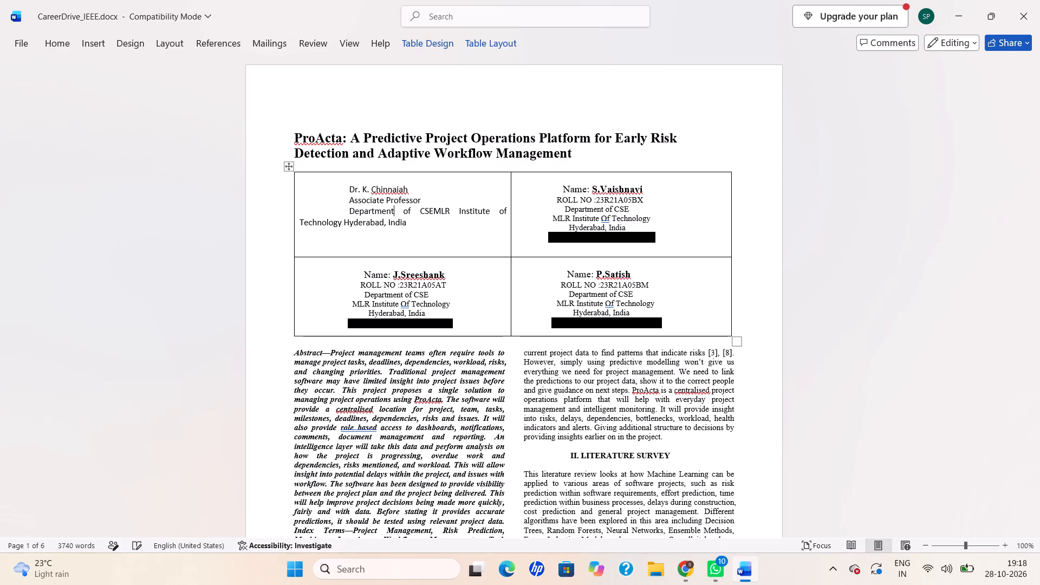
Split the associate professor's affiliation so "MLR Institute of Technology" and "Hyderabad, India" each start on their own line.
{"action": "left_click", "coordinate": [432, 212]}
{"action": "key", "text": "Return"}
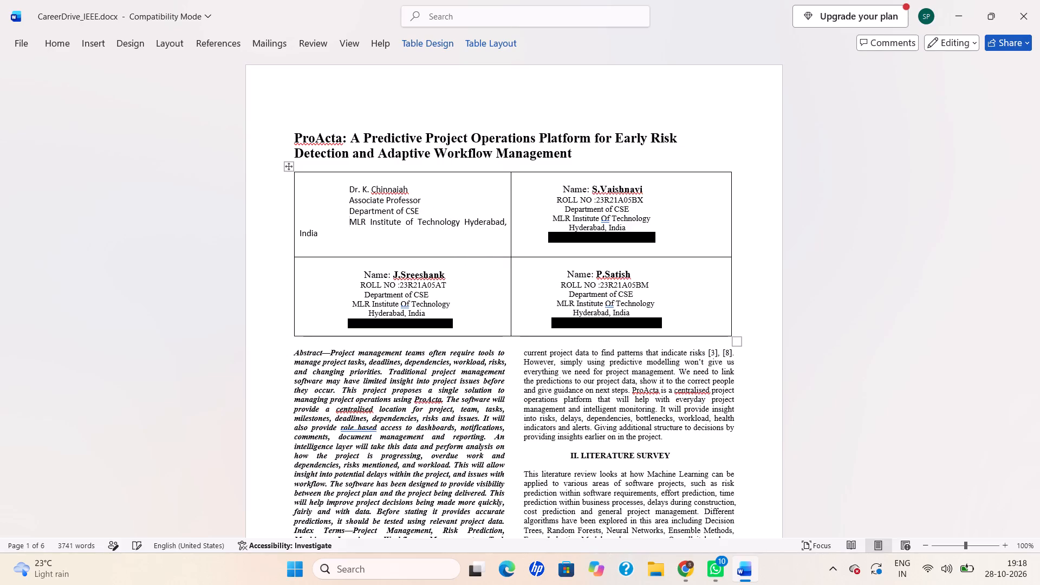
{"action": "left_click", "coordinate": [464, 219]}
{"action": "key", "text": "Return"}
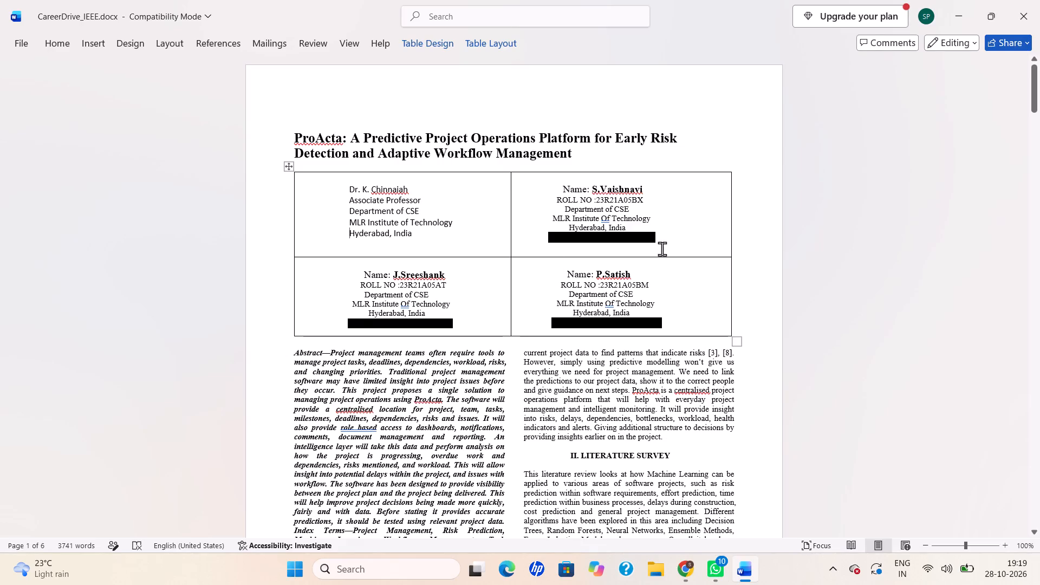
Correct one letter in the roll number and one in the e-mail line of the student author in the table's first row.
{"action": "left_click", "coordinate": [639, 198]}
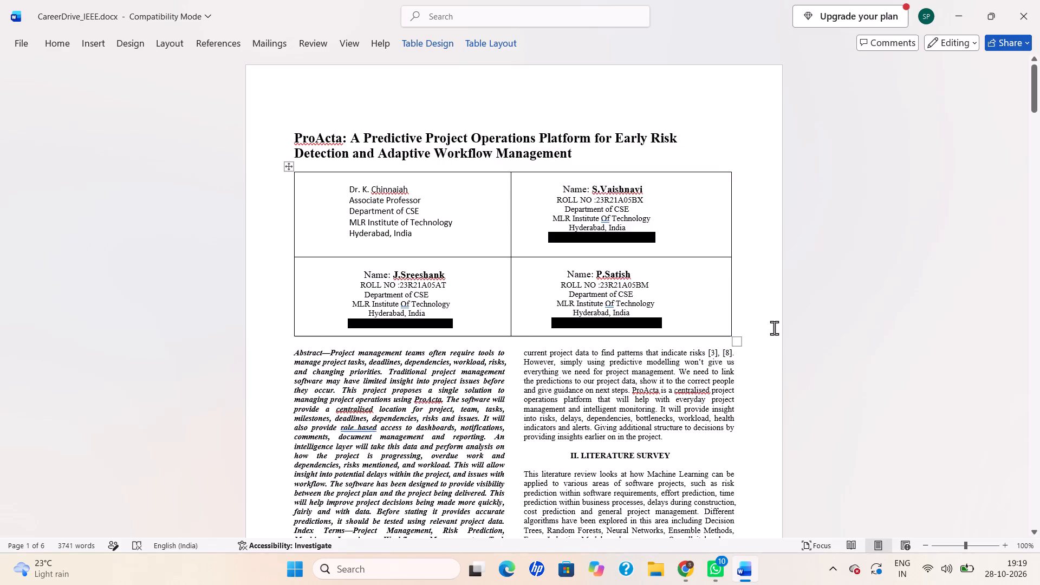
{"action": "key", "text": "BackSpace"}
{"action": "key", "text": "shift+a"}
{"action": "left_click", "coordinate": [609, 237]}
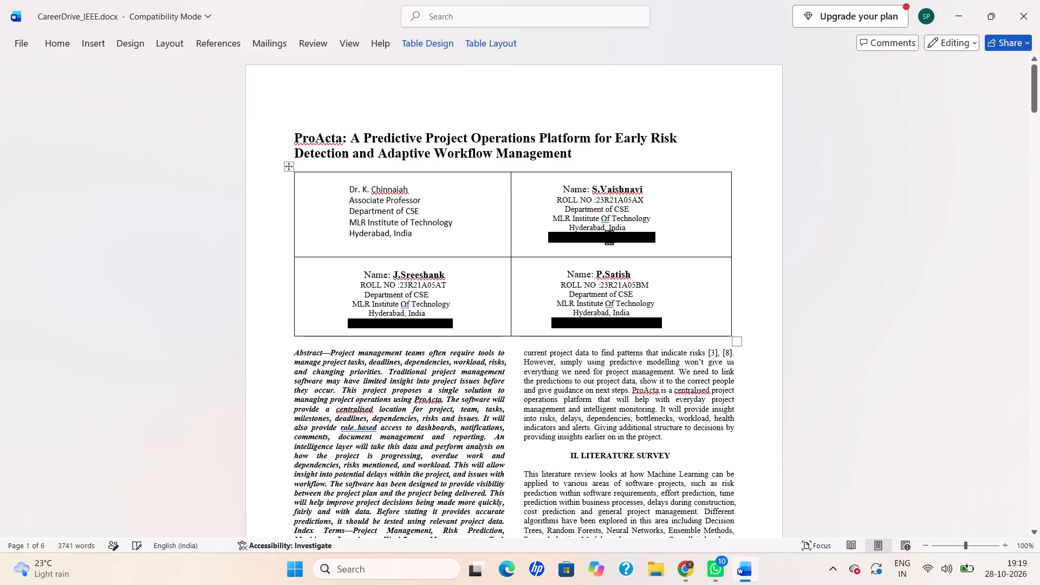
{"action": "key", "text": "BackSpace"}
{"action": "key", "text": "a"}
Replace the two-character ending of the roll number and the matching part of the e-mail for the second row's first student author.
{"action": "left_click", "coordinate": [413, 322]}
{"action": "key", "text": "BackSpace"}
{"action": "key", "text": "BackSpace"}
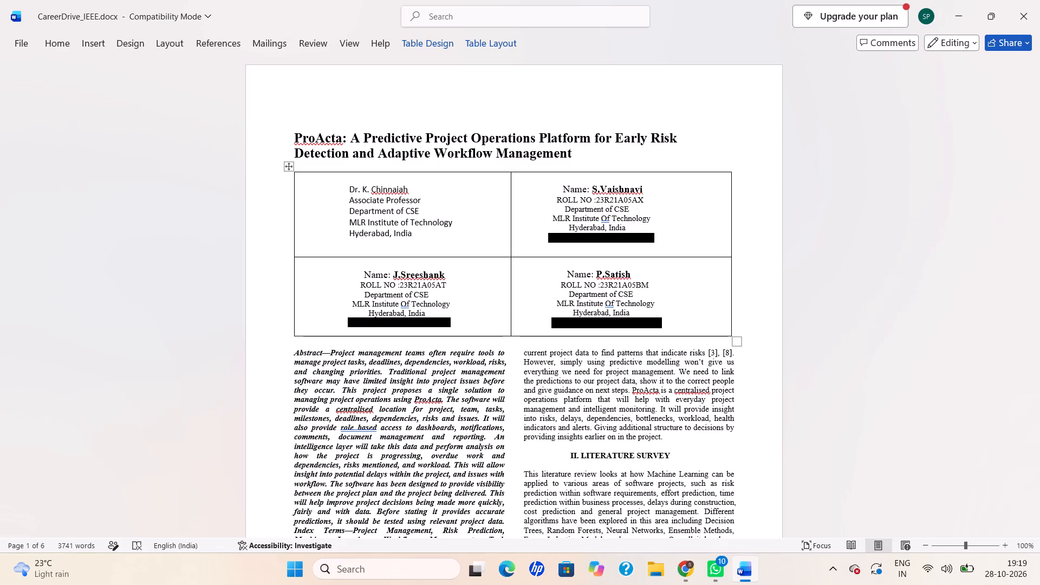
{"action": "type", "text": "z4"}
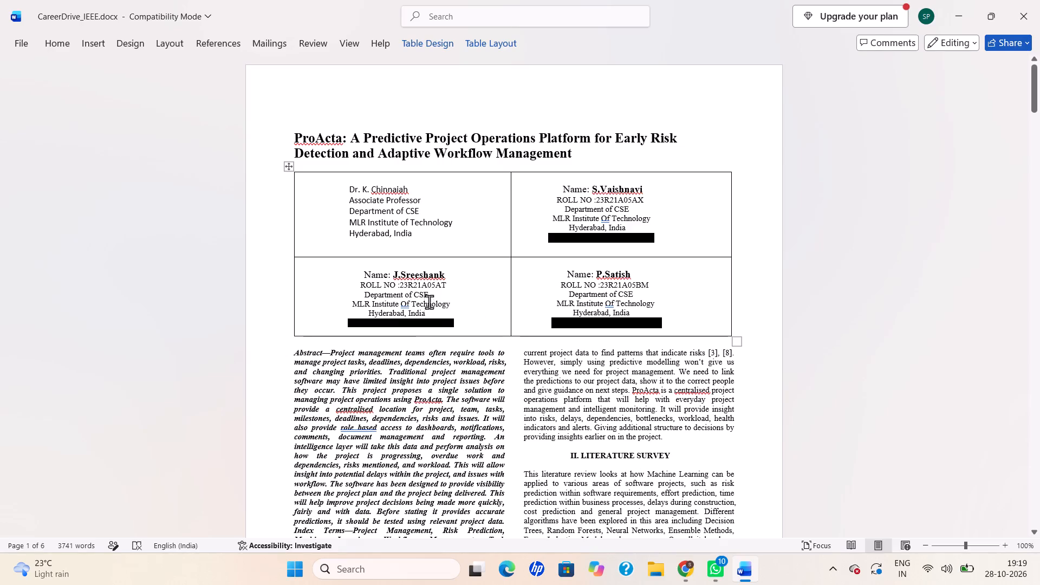
{"action": "left_click", "coordinate": [446, 284]}
{"action": "key", "text": "BackSpace"}
{"action": "key", "text": "BackSpace"}
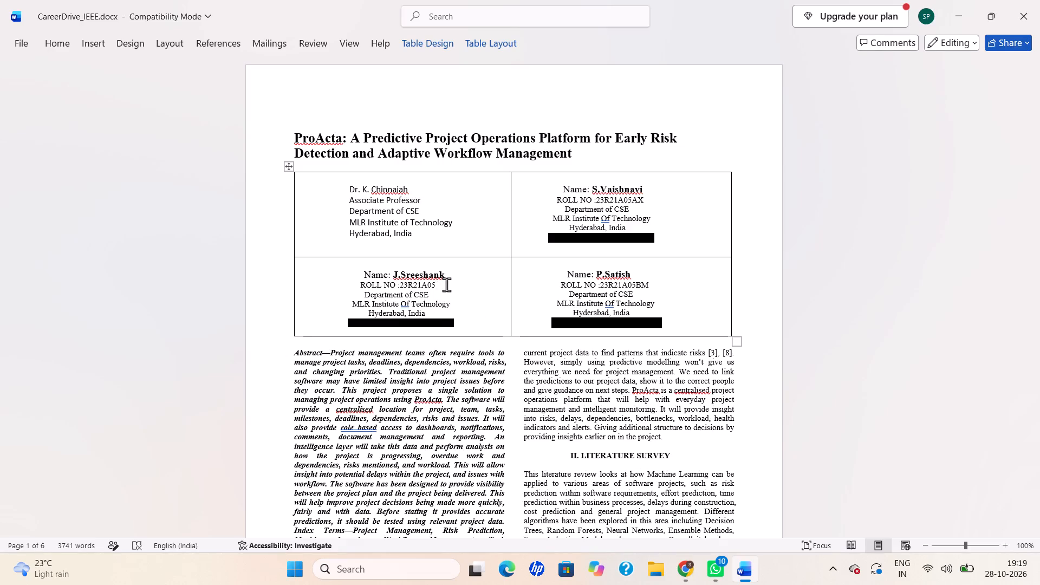
{"action": "type", "text": "Z4"}
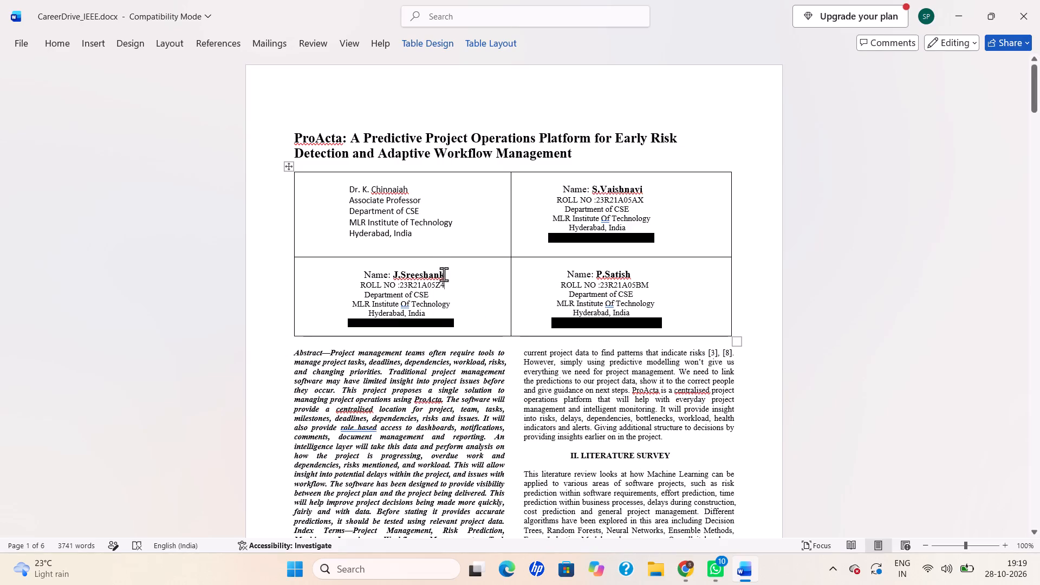
Replace the name of the student author in the second row's first cell with the new author's name, keeping the initial J.
{"action": "left_click", "coordinate": [444, 274]}
{"action": "key", "text": "BackSpace"}
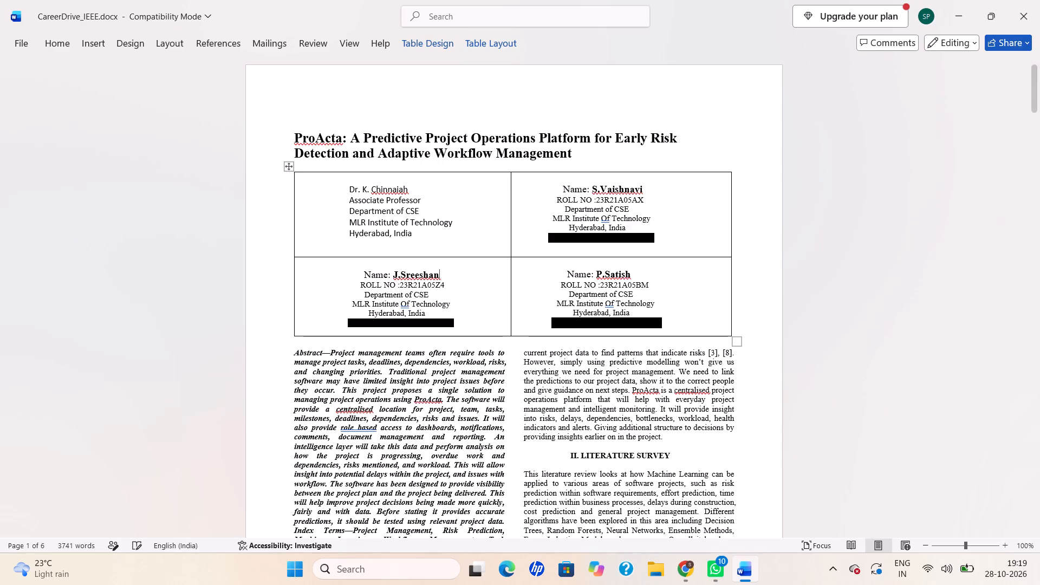
{"action": "key", "text": "BackSpace"}
{"action": "key", "text": "BackSpace"}
{"action": "key", "text": "BackSpace"}
{"action": "key", "text": "BackSpace"}
{"action": "key", "text": "BackSpace"}
{"action": "key", "text": "BackSpace"}
{"action": "key", "text": "BackSpace"}
{"action": "key", "text": "BackSpace"}
{"action": "key", "text": "BackSpace"}
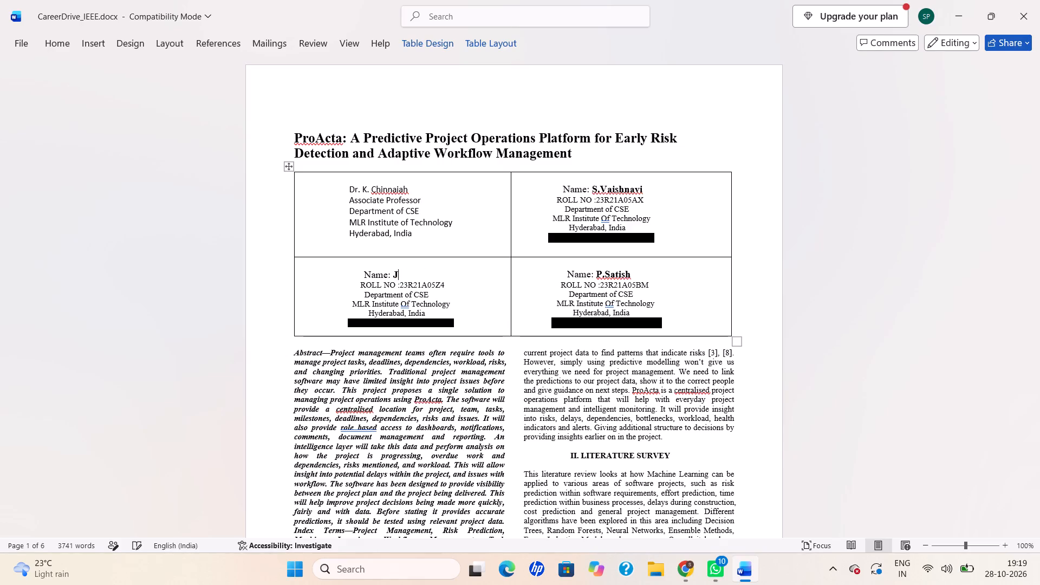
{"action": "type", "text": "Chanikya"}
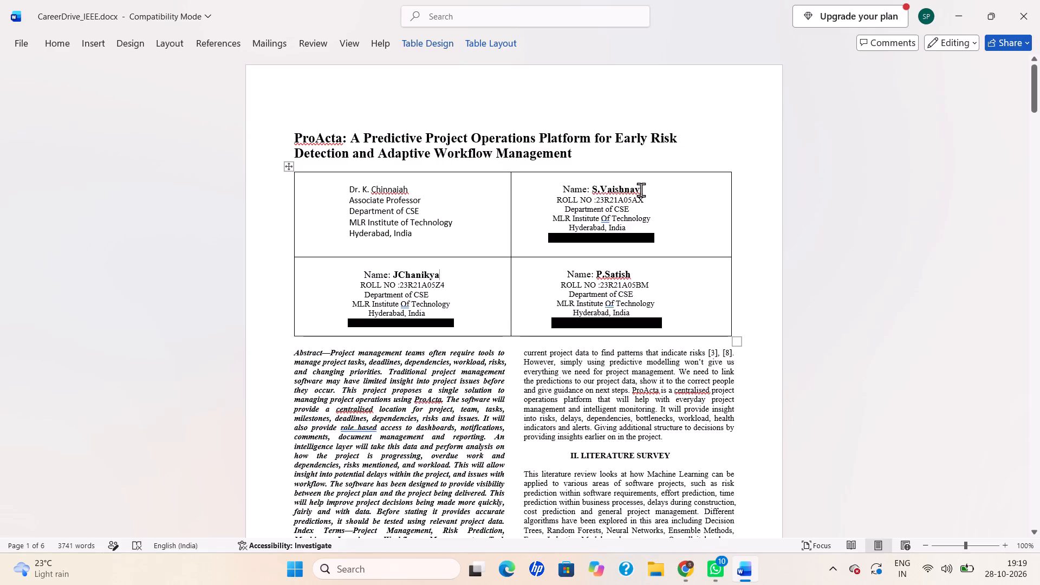
Place the text cursor in the name of the student author in the table's first row.
{"action": "left_click", "coordinate": [640, 189]}
Replace the name of the student author in the table's first row with the new author's name, using the initial K.
{"action": "left_click", "coordinate": [623, 191]}
{"action": "key", "text": "BackSpace"}
{"action": "key", "text": "BackSpace"}
{"action": "key", "text": "BackSpace"}
{"action": "key", "text": "BackSpace"}
{"action": "key", "text": "BackSpace"}
{"action": "key", "text": "BackSpace"}
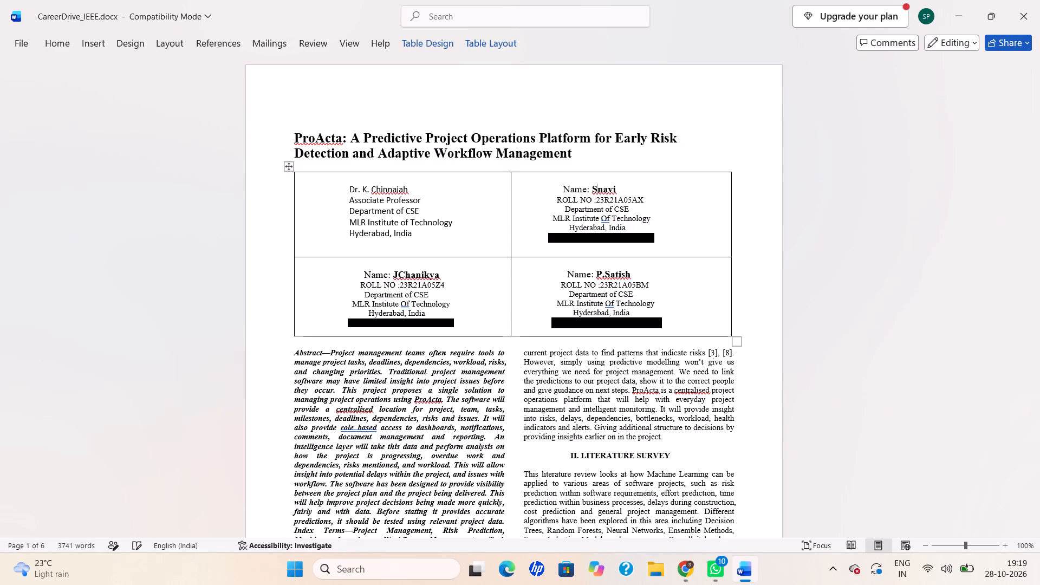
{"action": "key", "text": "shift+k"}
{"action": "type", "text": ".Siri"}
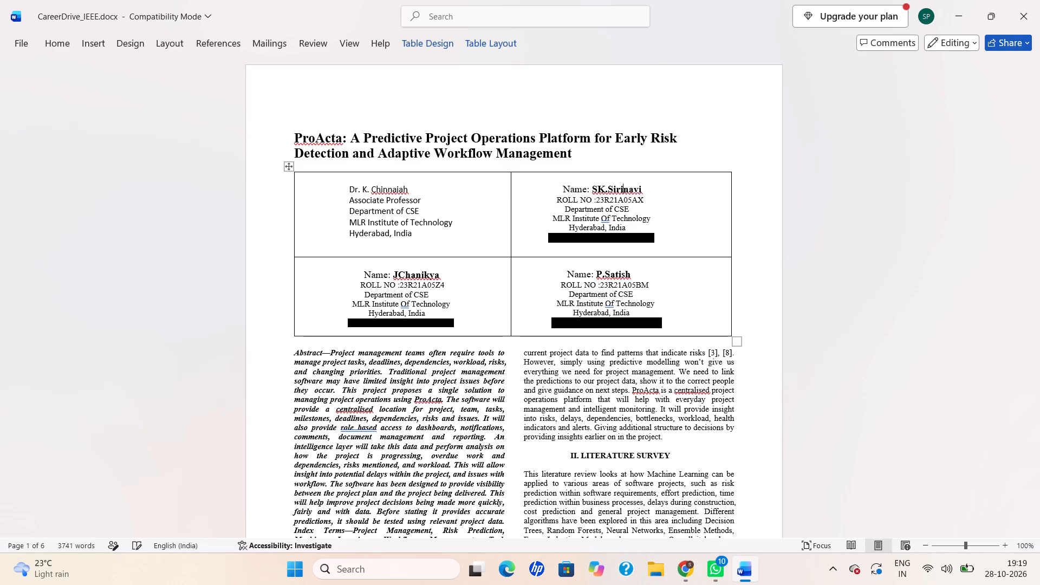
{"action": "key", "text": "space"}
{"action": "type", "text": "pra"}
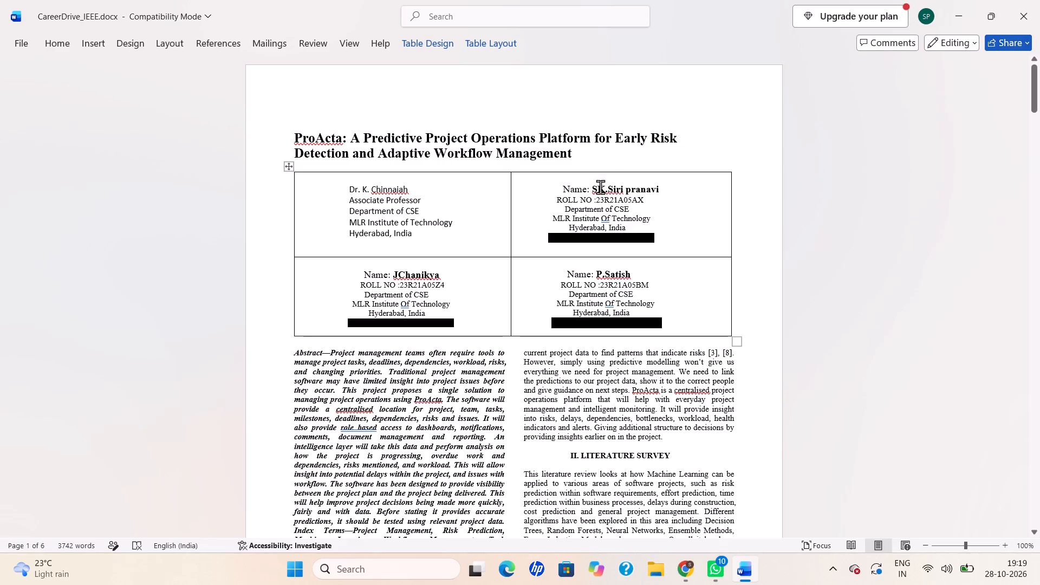
{"action": "left_click", "coordinate": [600, 187]}
{"action": "key", "text": "BackSpace"}
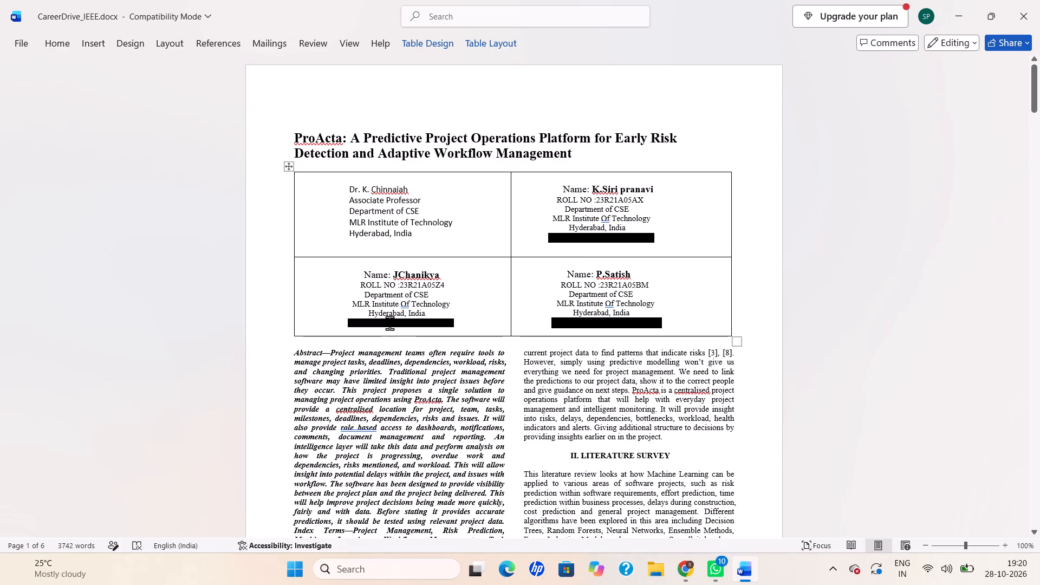
Place the text cursor just after the initial J in the student author's name in the second row's first cell.
{"action": "left_click", "coordinate": [397, 275]}
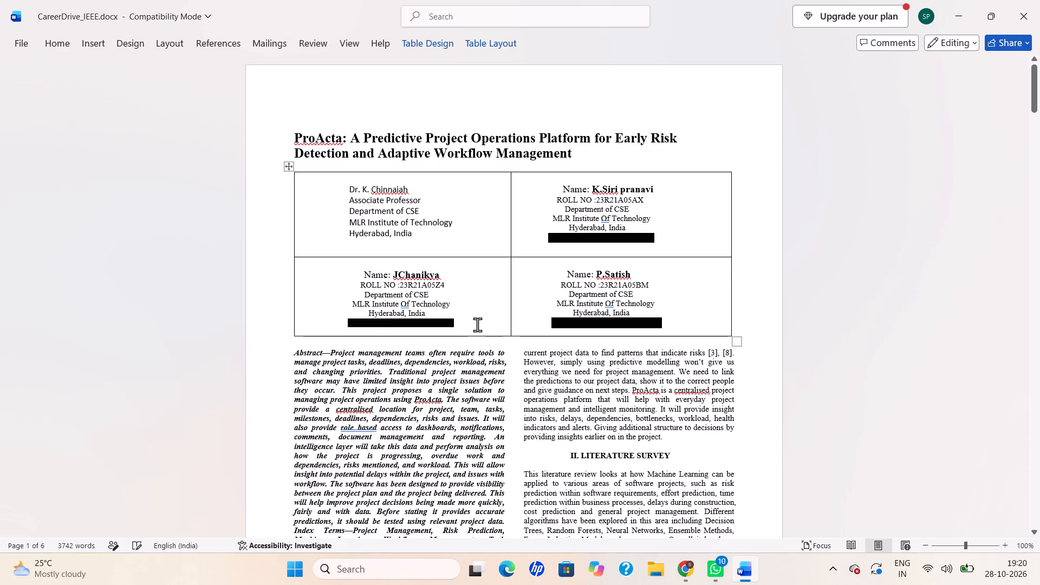
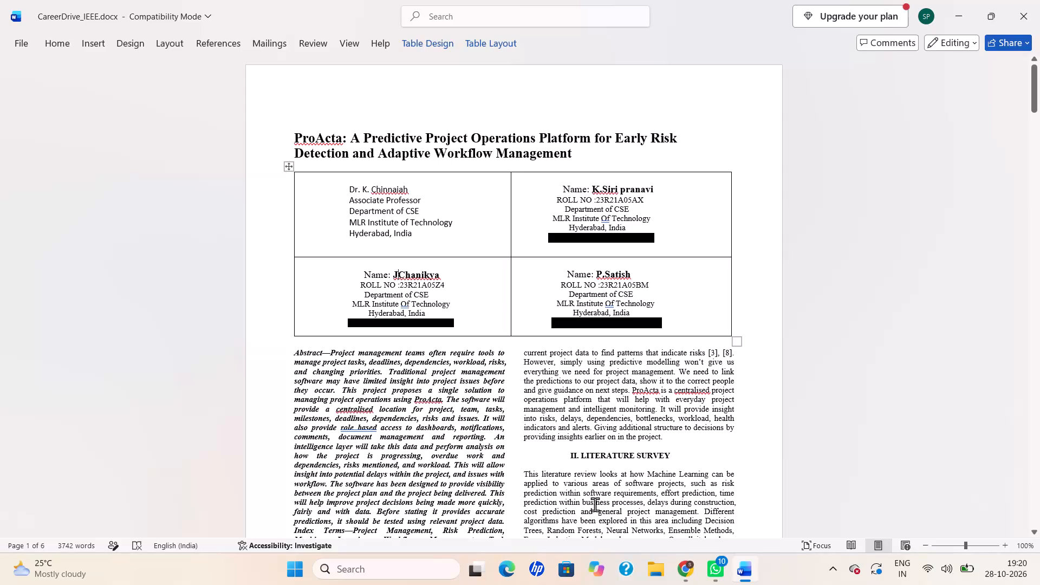
Change the initial in the second row's first student author name from J to "A.", keeping the rest of the name.
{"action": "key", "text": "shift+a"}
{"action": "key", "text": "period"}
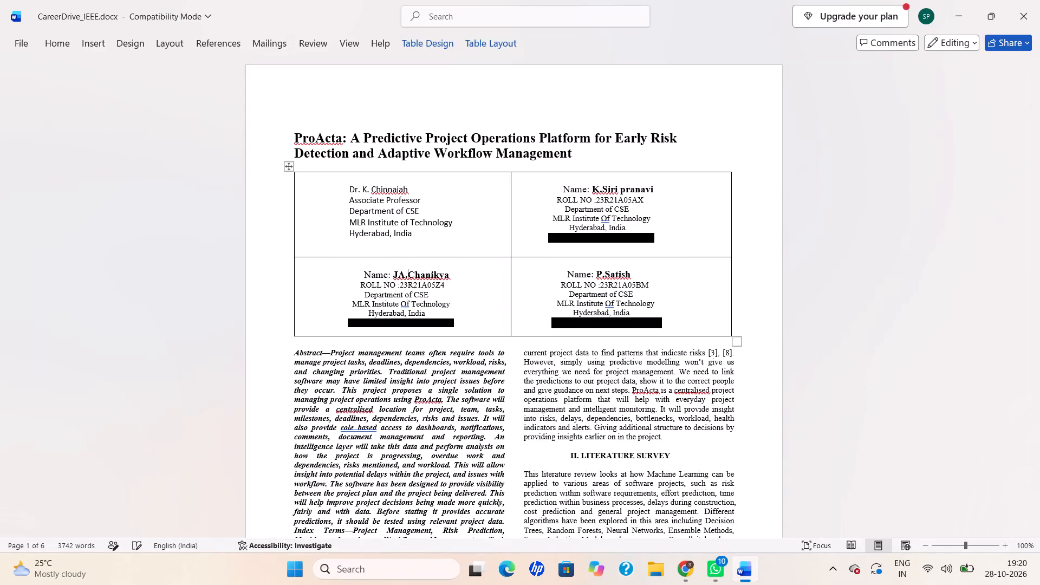
{"action": "key", "text": "Left"}
{"action": "key", "text": "Left"}
{"action": "key", "text": "BackSpace"}
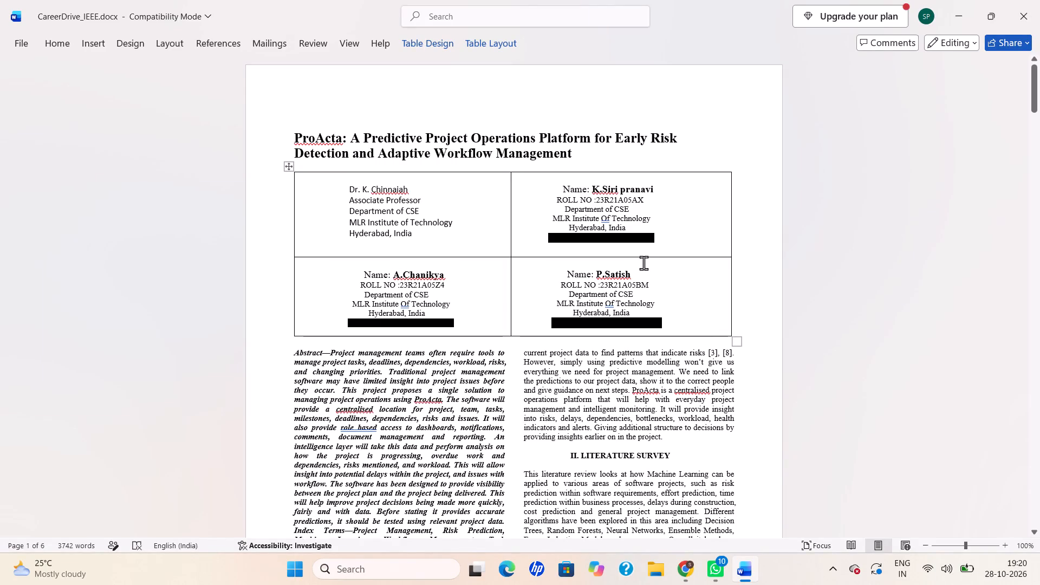
Replace the name of the second row's second student author with the new author's name, keeping the initial P.
{"action": "left_click", "coordinate": [634, 275]}
{"action": "key", "text": "BackSpace"}
{"action": "key", "text": "BackSpace"}
{"action": "key", "text": "BackSpace"}
{"action": "key", "text": "BackSpace"}
{"action": "key", "text": "BackSpace"}
{"action": "key", "text": "BackSpace"}
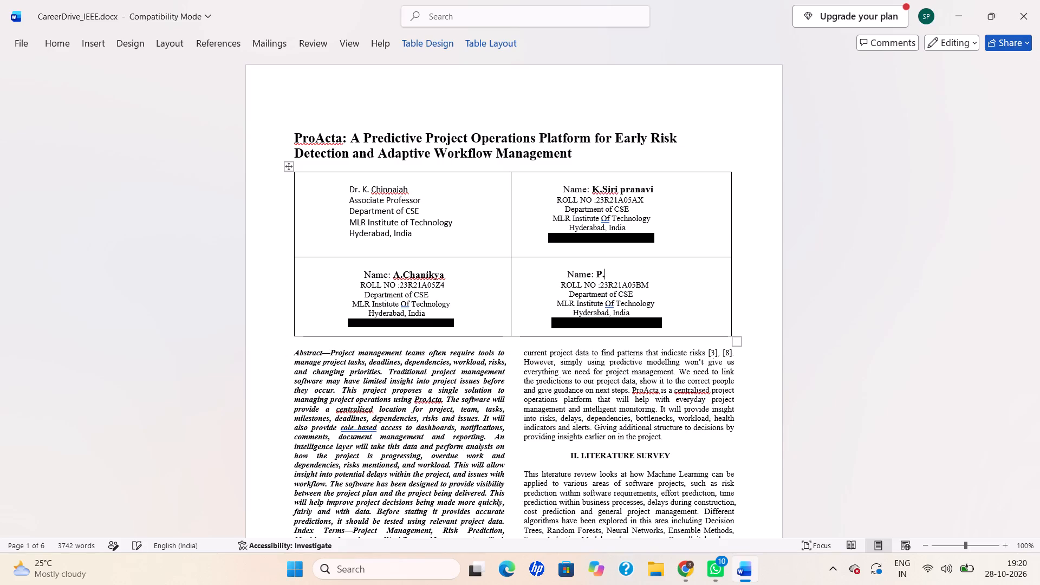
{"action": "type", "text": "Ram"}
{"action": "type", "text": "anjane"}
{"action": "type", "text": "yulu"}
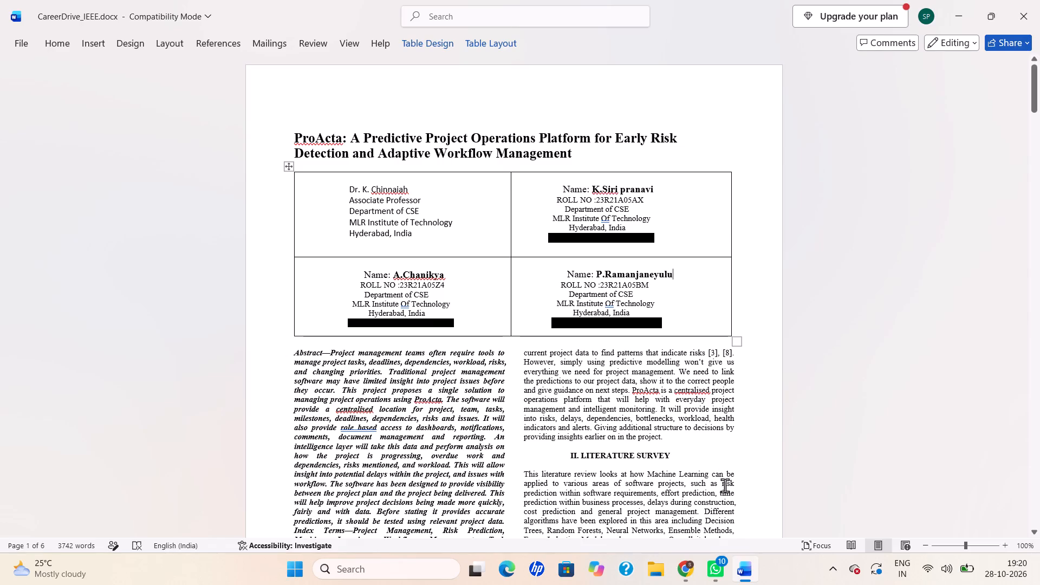
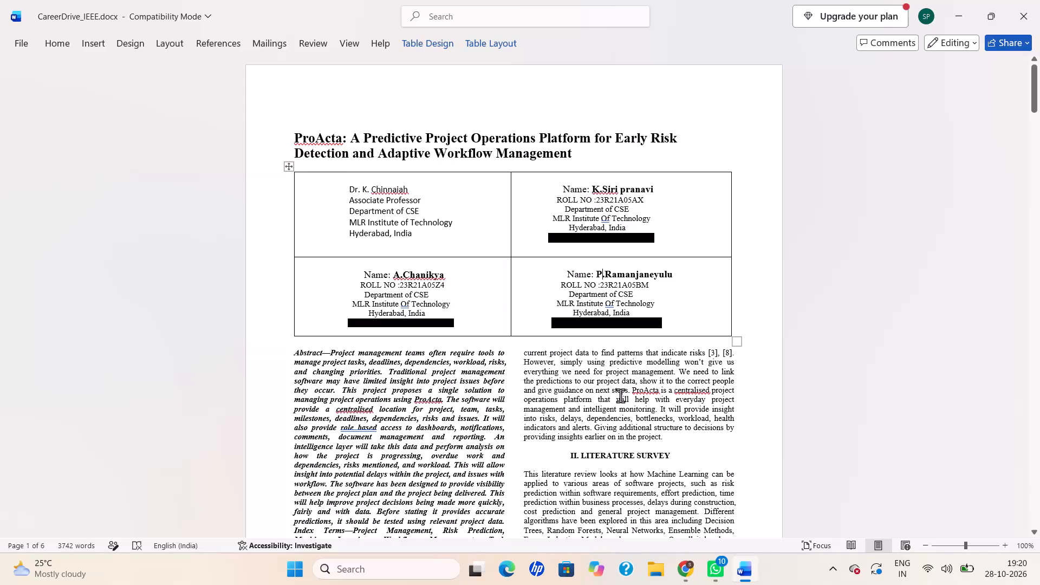
Change the initial of the student author's name in the second row's last cell to V.
{"action": "key", "text": "shift+v"}
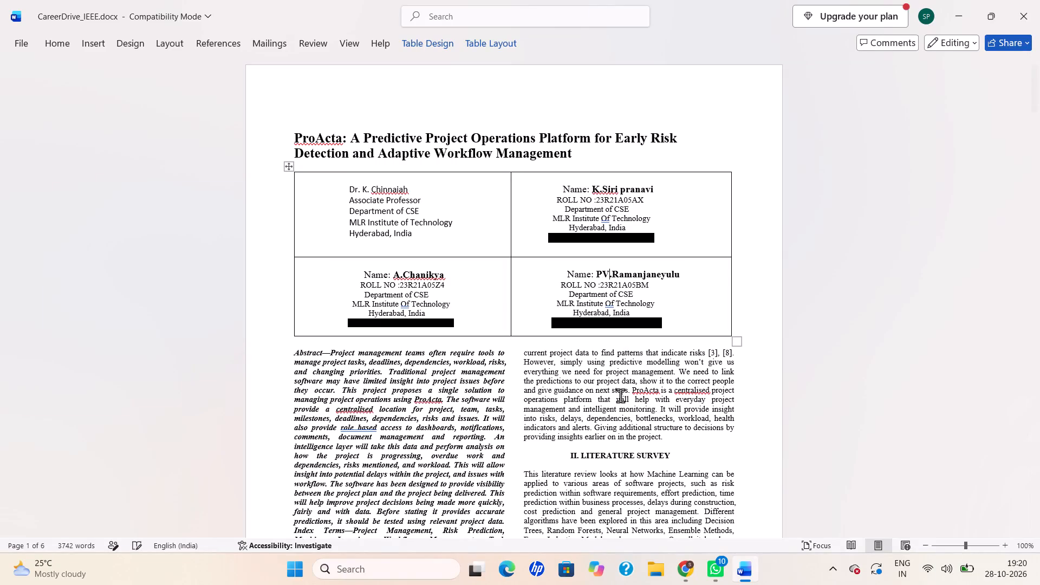
{"action": "key", "text": "Left"}
{"action": "key", "text": "BackSpace"}
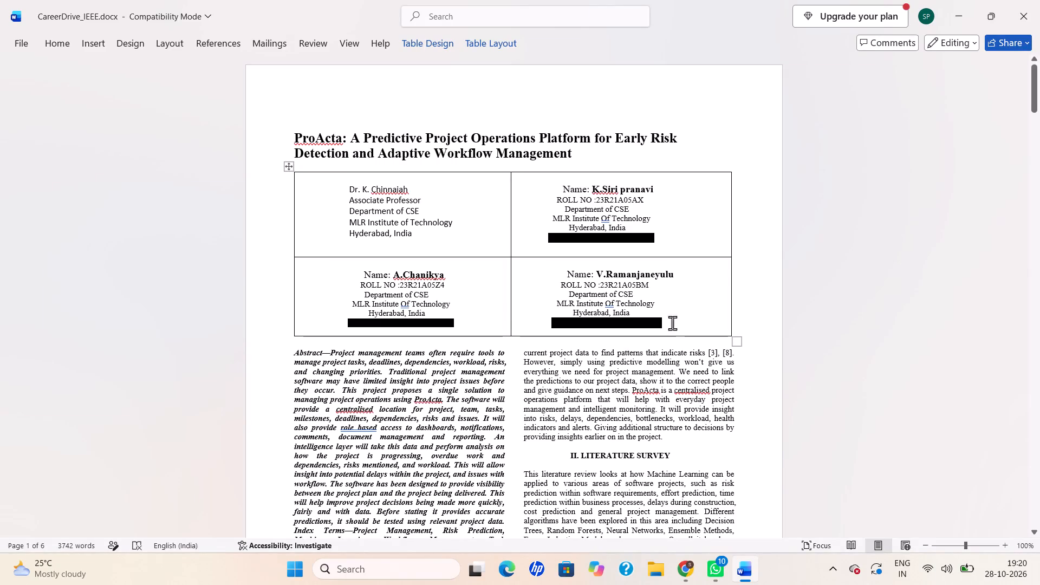
Replace the two-character ending of the roll number and the matching part of the e-mail for the second row's last student author.
{"action": "left_click", "coordinate": [650, 280]}
{"action": "key", "text": "BackSpace"}
{"action": "key", "text": "BackSpace"}
{"action": "key", "text": "shift+c"}
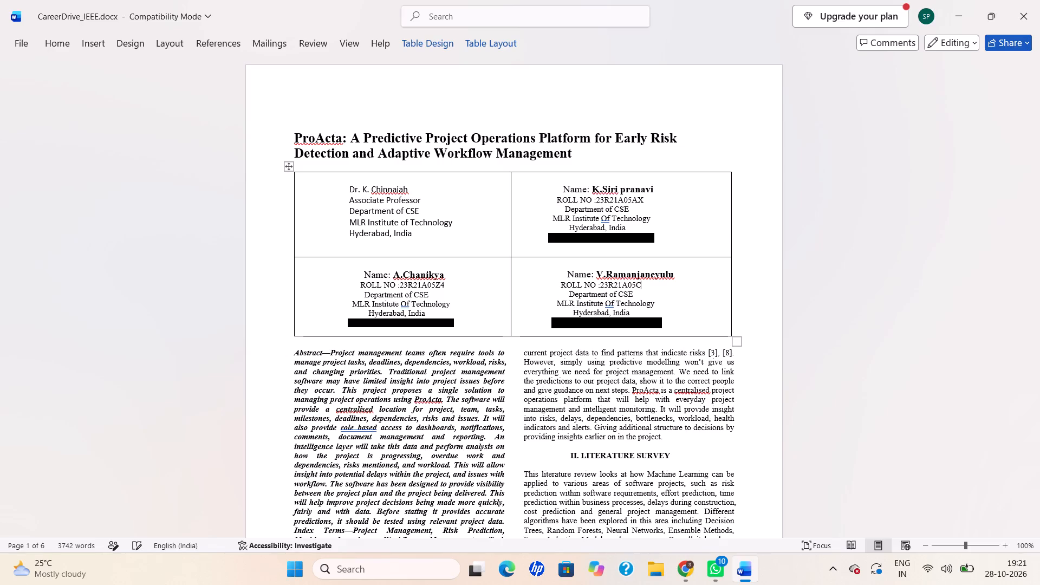
{"action": "key", "text": "shift+e"}
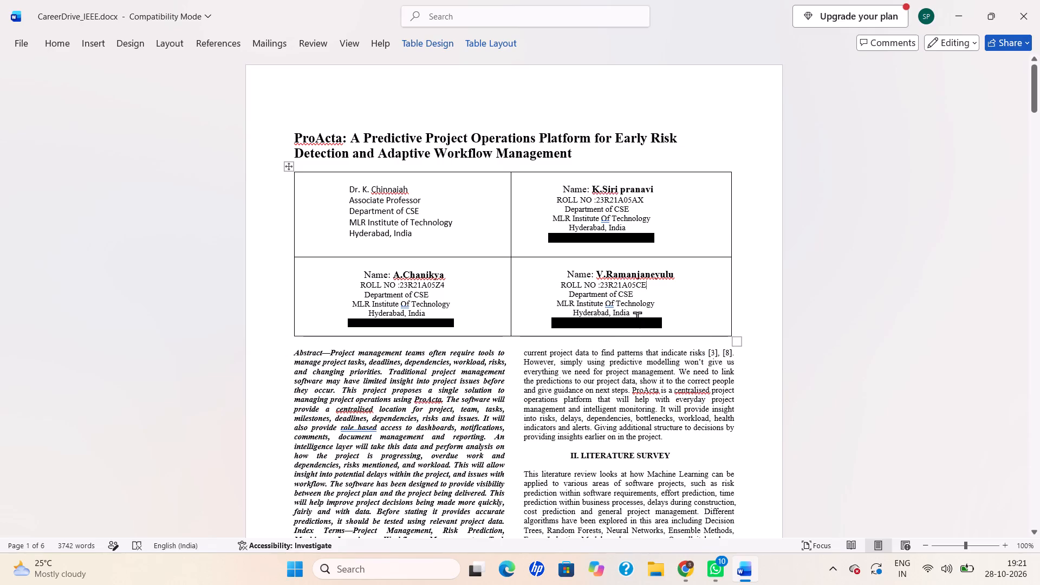
{"action": "left_click", "coordinate": [620, 323]}
{"action": "key", "text": "BackSpace"}
{"action": "key", "text": "BackSpace"}
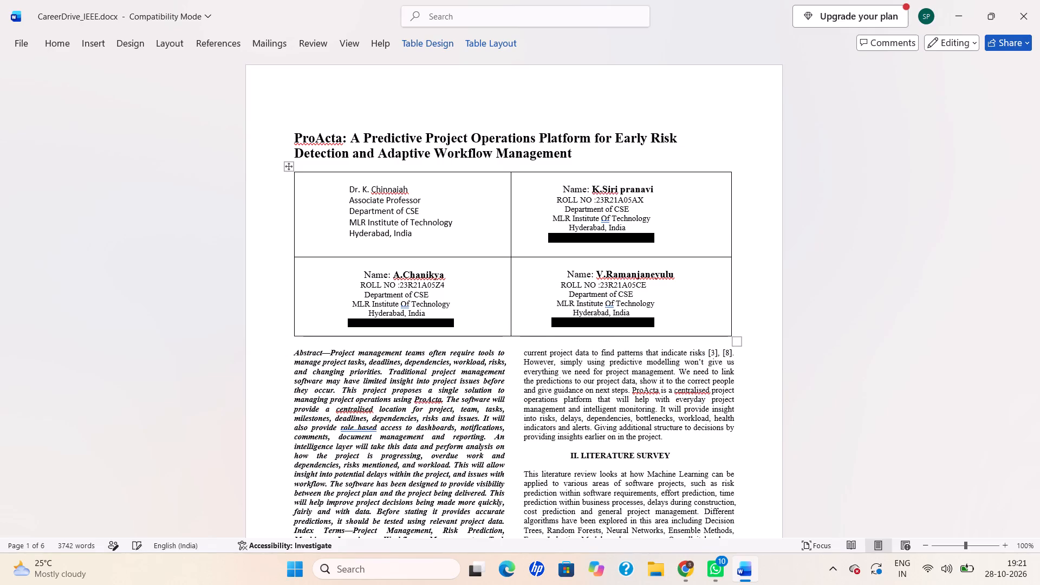
{"action": "type", "text": "ce"}
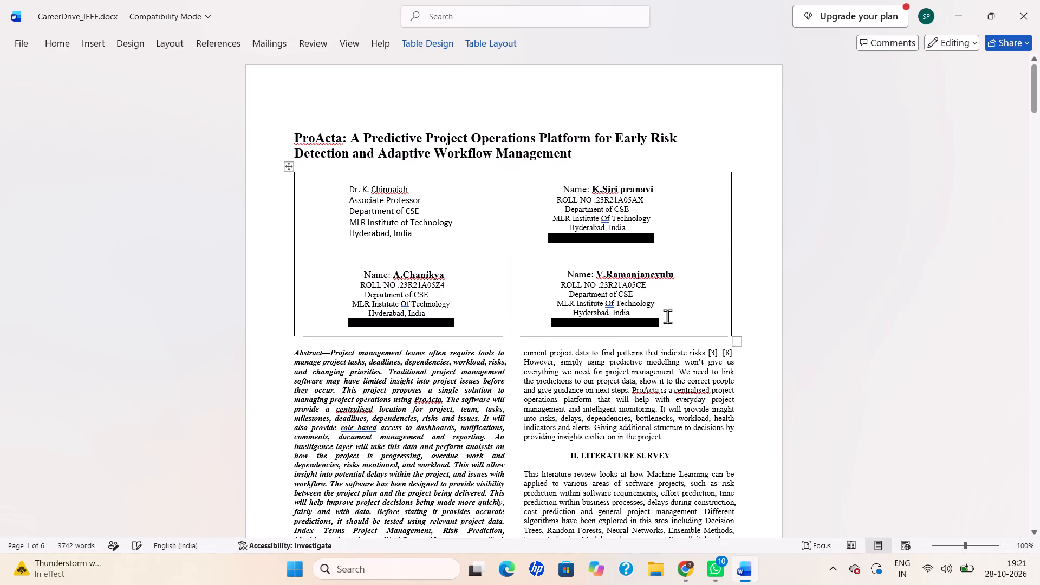
{"action": "left_click", "coordinate": [712, 317]}
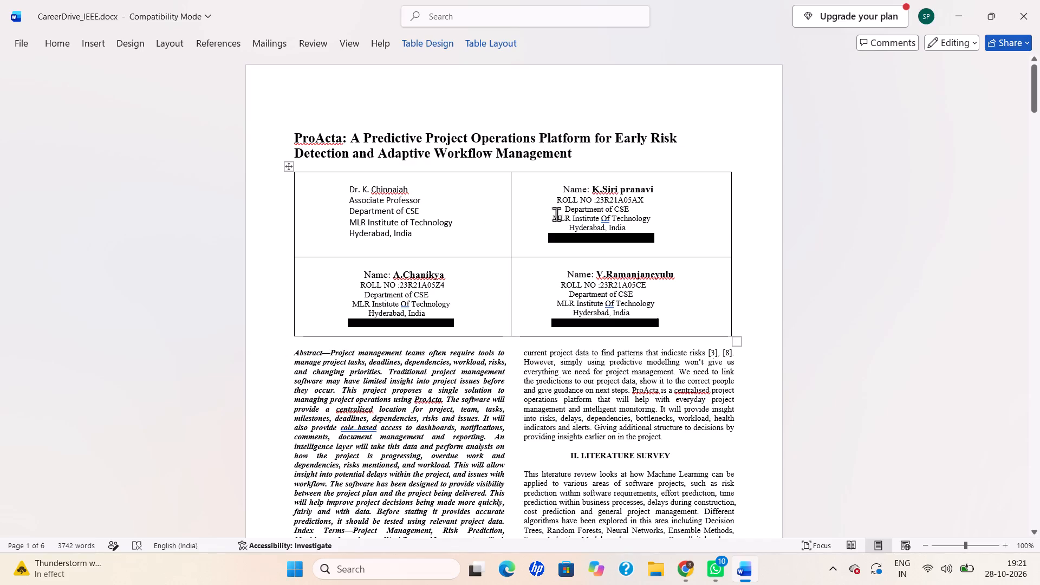
Check the font and size of the student author's details in the table's first row.
{"action": "left_click", "coordinate": [596, 213]}
{"action": "left_click", "coordinate": [656, 236]}
{"action": "left_click", "coordinate": [171, 38]}
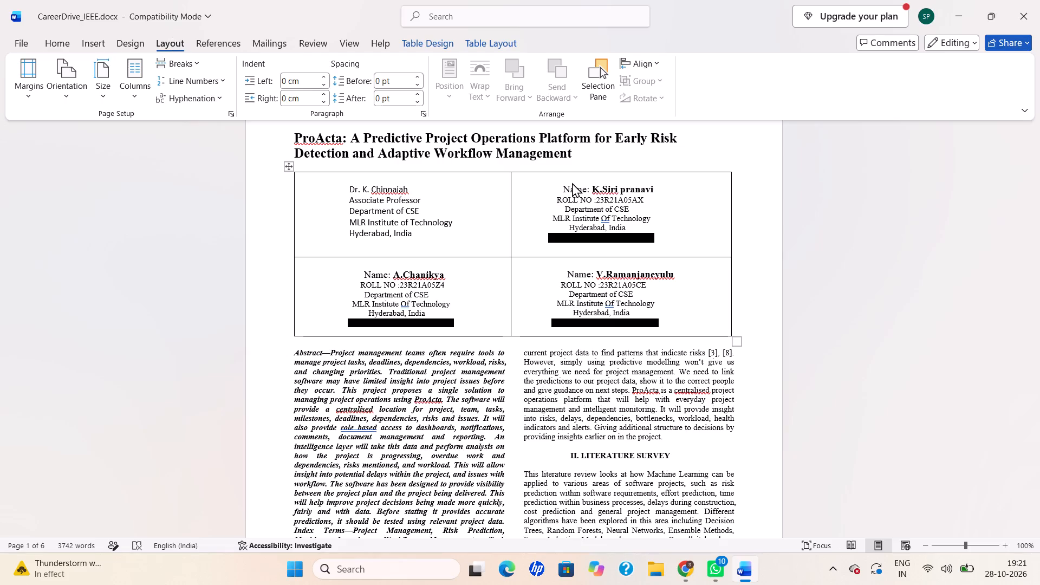
{"action": "left_click_drag", "start_coordinate": [568, 187], "coordinate": [636, 246]}
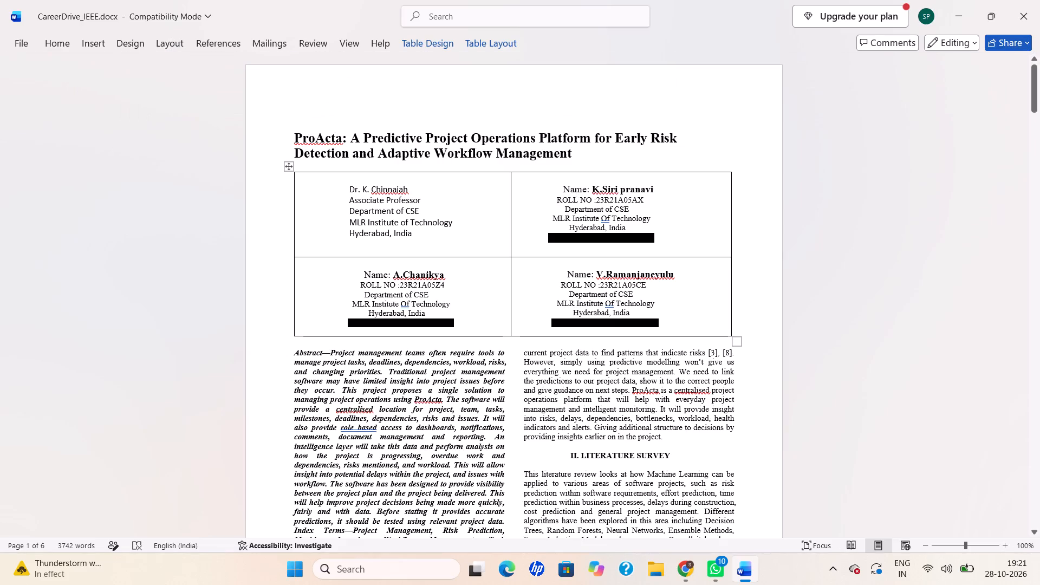
{"action": "left_click", "coordinate": [636, 246]}
{"action": "left_click_drag", "start_coordinate": [573, 201], "coordinate": [603, 226]}
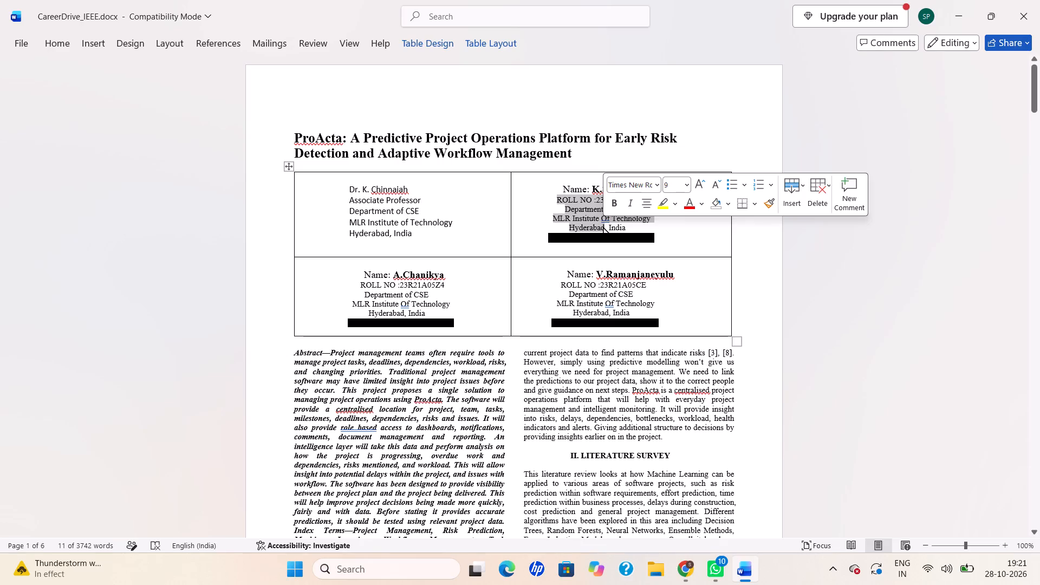
{"action": "left_click", "coordinate": [430, 206]}
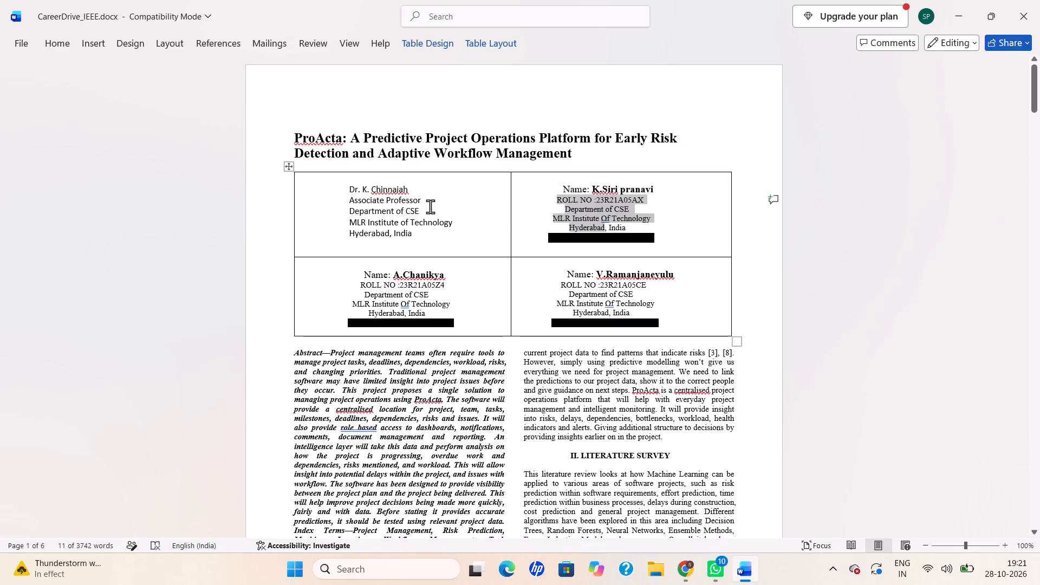
Set all of the associate professor's details in the table's first cell to Times New Roman, size 9.
{"action": "left_click_drag", "start_coordinate": [348, 189], "coordinate": [414, 245]}
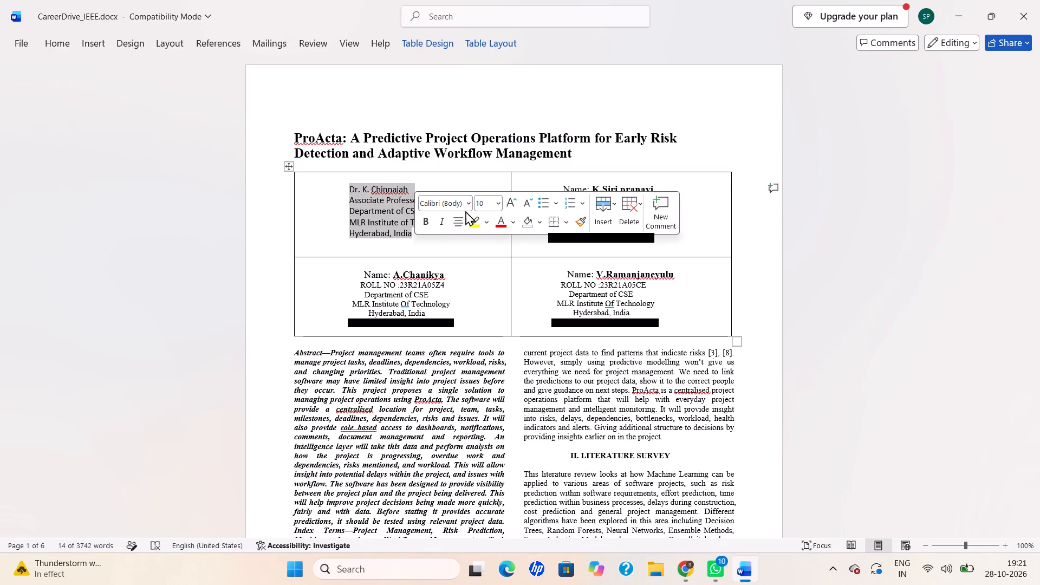
{"action": "left_click", "coordinate": [466, 207]}
{"action": "key", "text": "BackSpace"}
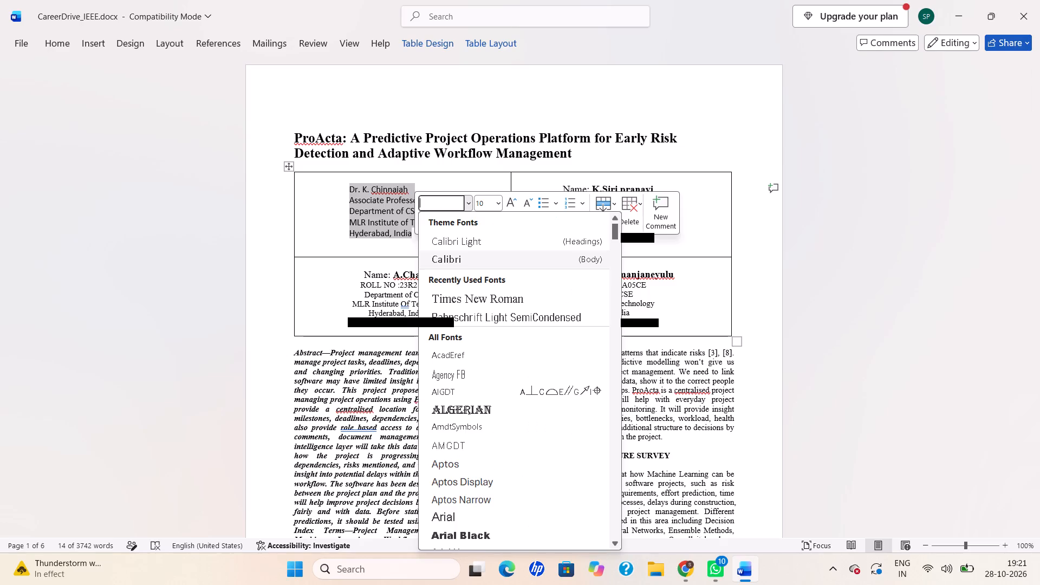
{"action": "key", "text": "shift+t"}
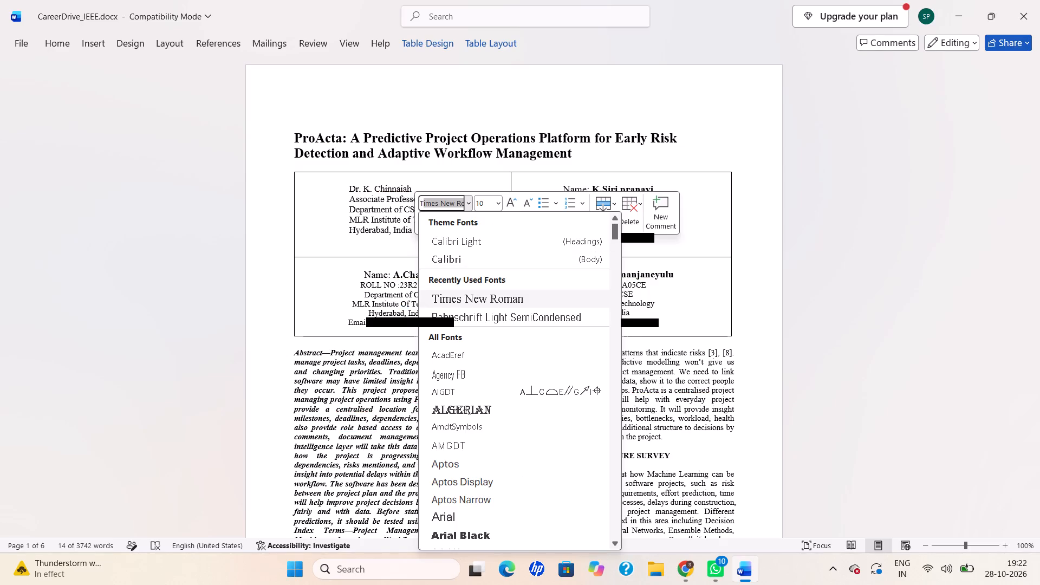
{"action": "key", "text": "Return"}
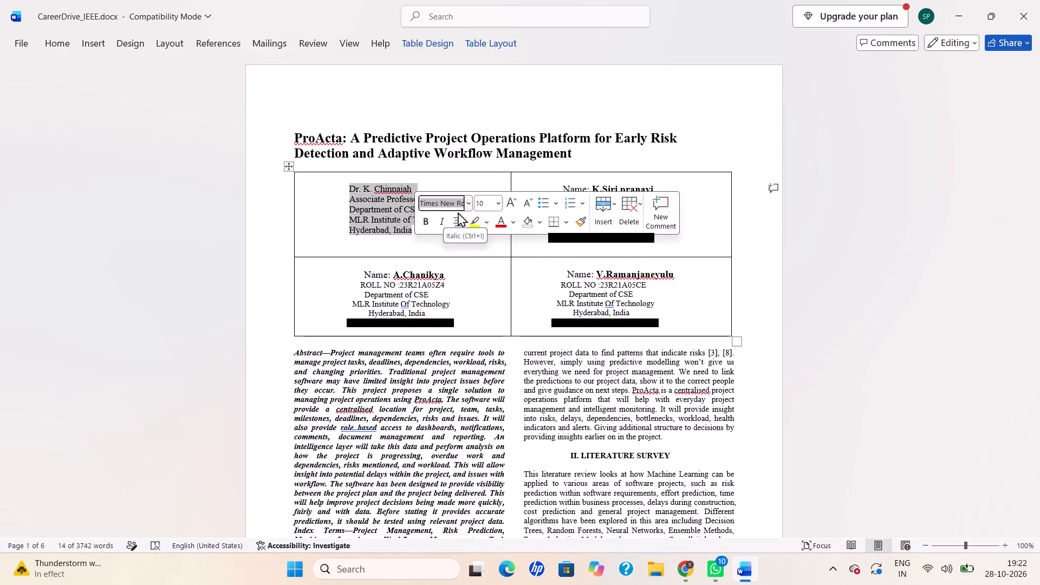
{"action": "left_click", "coordinate": [496, 208]}
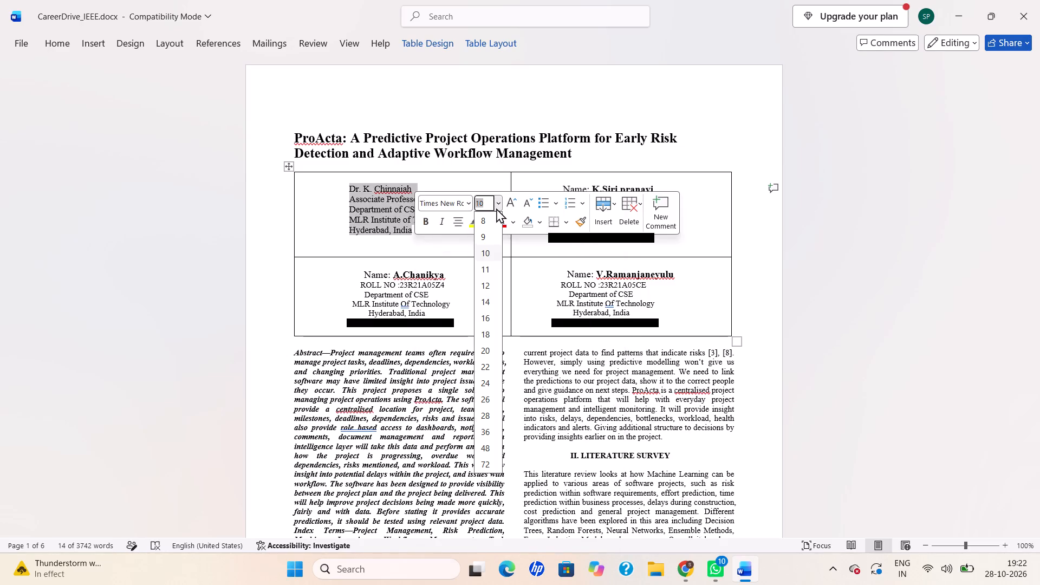
{"action": "left_click", "coordinate": [486, 233]}
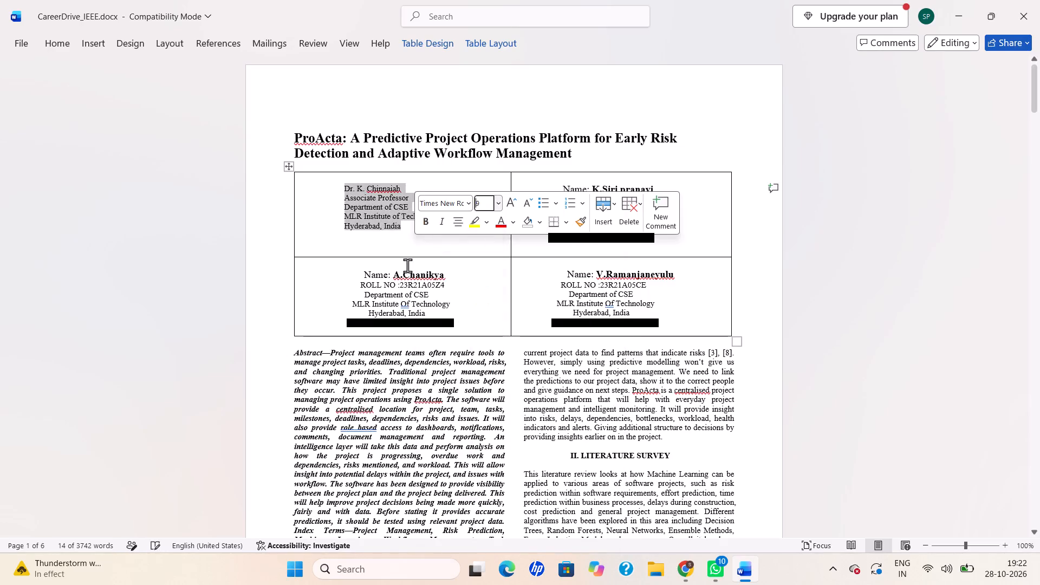
{"action": "left_click", "coordinate": [407, 249]}
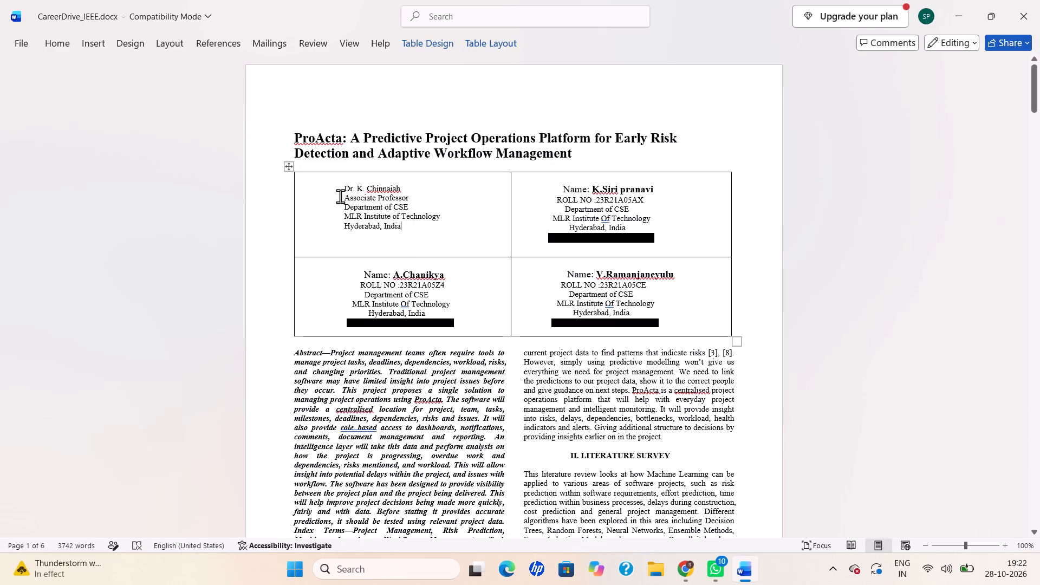
Insert the label "Name: " before the associate professor's name in the table's first cell.
{"action": "left_click", "coordinate": [342, 188]}
{"action": "type", "text": "Name"}
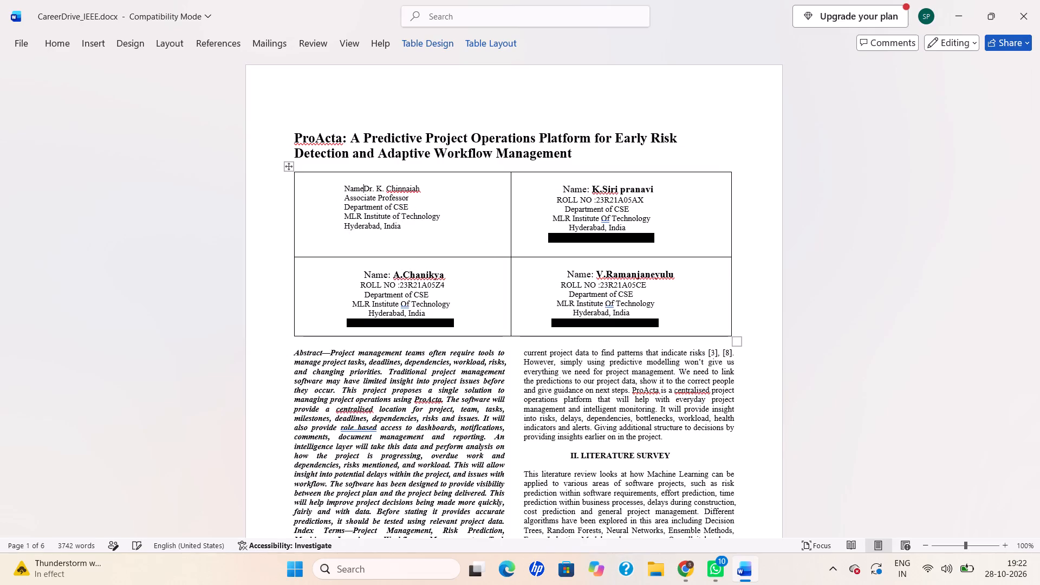
{"action": "key", "text": "shift+colon"}
{"action": "key", "text": "space"}
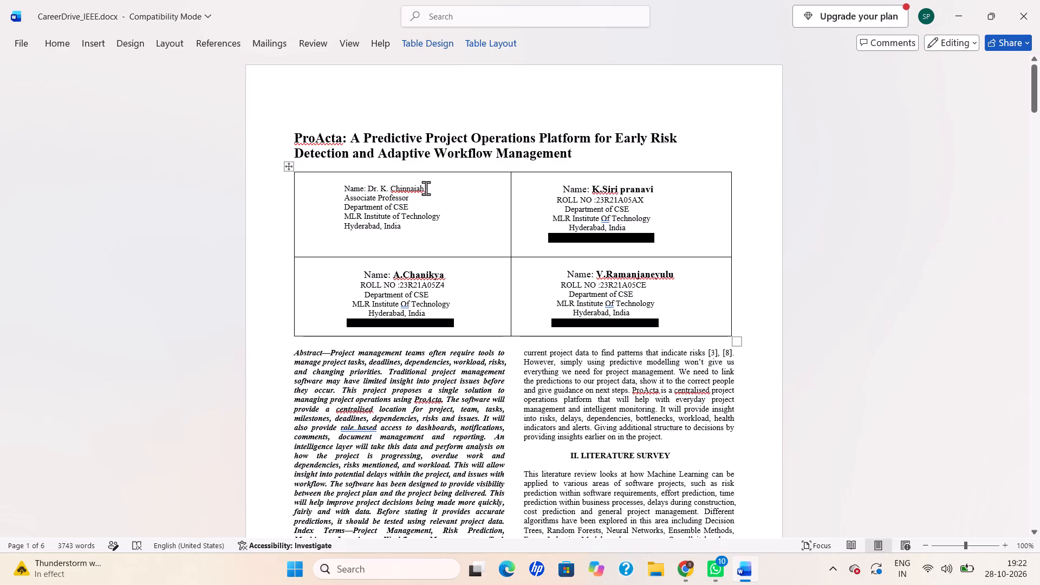
Make the associate professor's name and title bold, leaving the "Name:" label in regular weight.
{"action": "left_click_drag", "start_coordinate": [427, 188], "coordinate": [379, 186]}
{"action": "left_click_drag", "start_coordinate": [379, 186], "coordinate": [370, 187]}
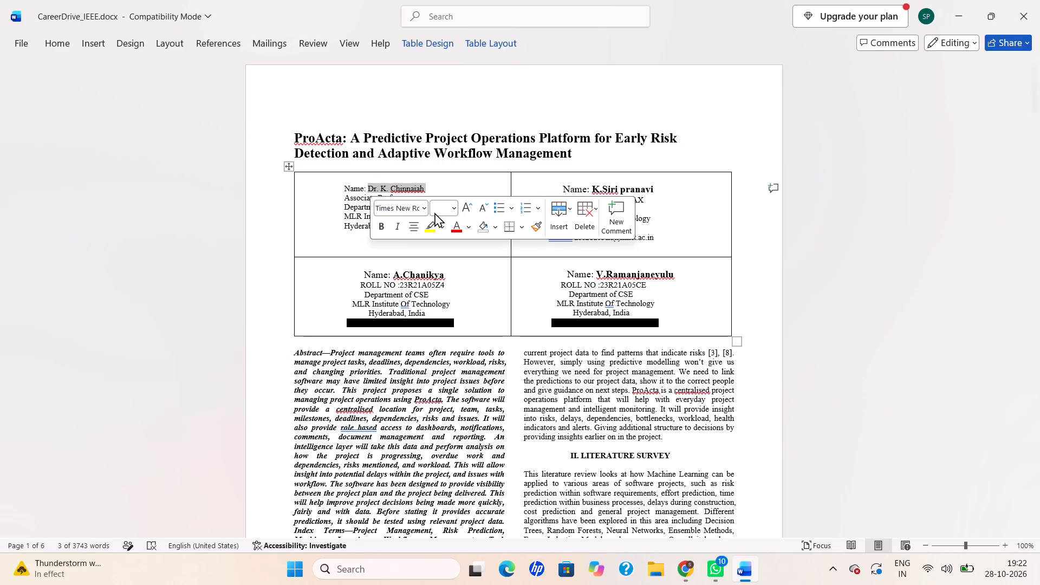
{"action": "left_click", "coordinate": [380, 228]}
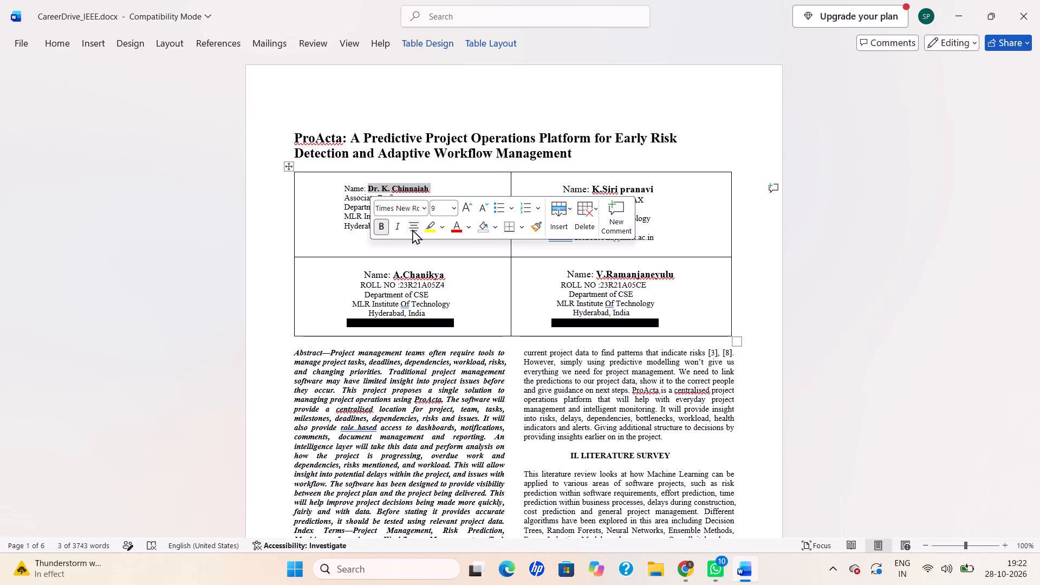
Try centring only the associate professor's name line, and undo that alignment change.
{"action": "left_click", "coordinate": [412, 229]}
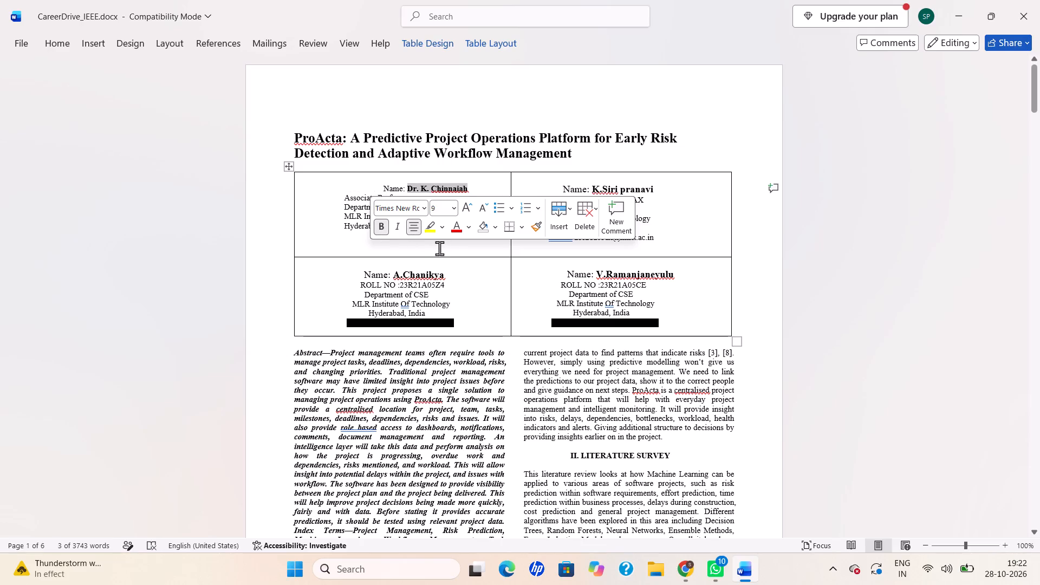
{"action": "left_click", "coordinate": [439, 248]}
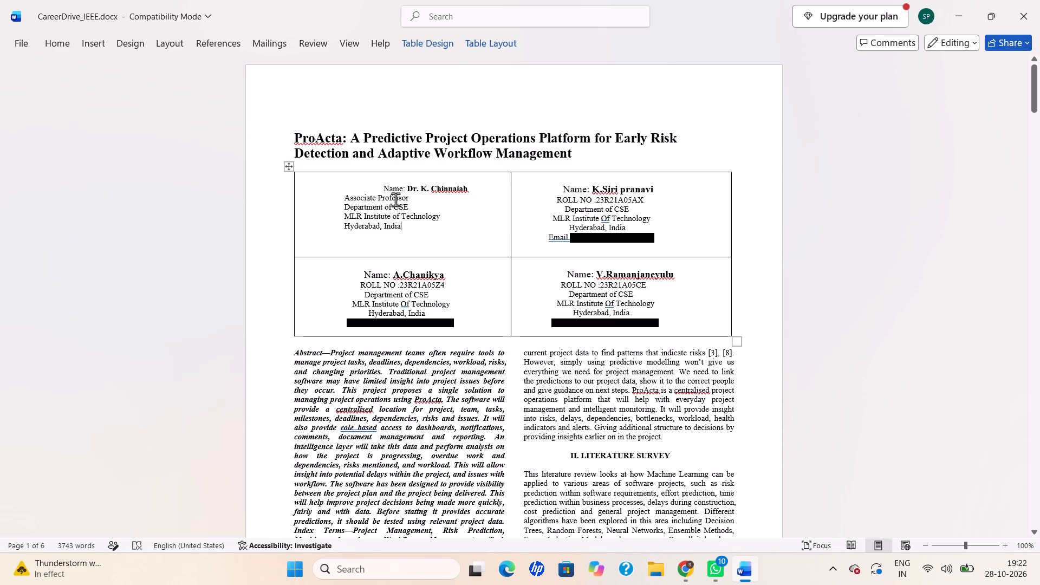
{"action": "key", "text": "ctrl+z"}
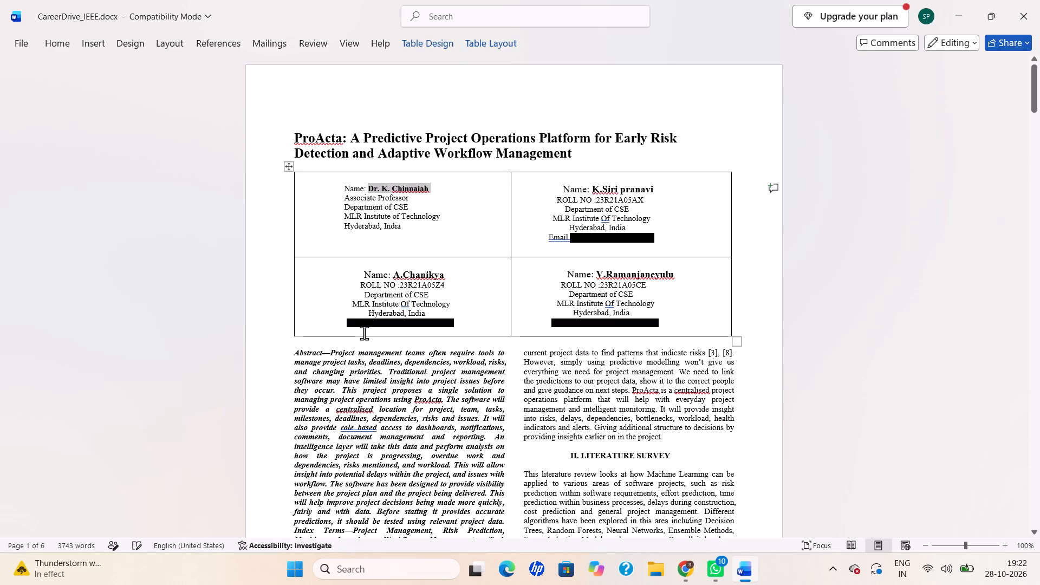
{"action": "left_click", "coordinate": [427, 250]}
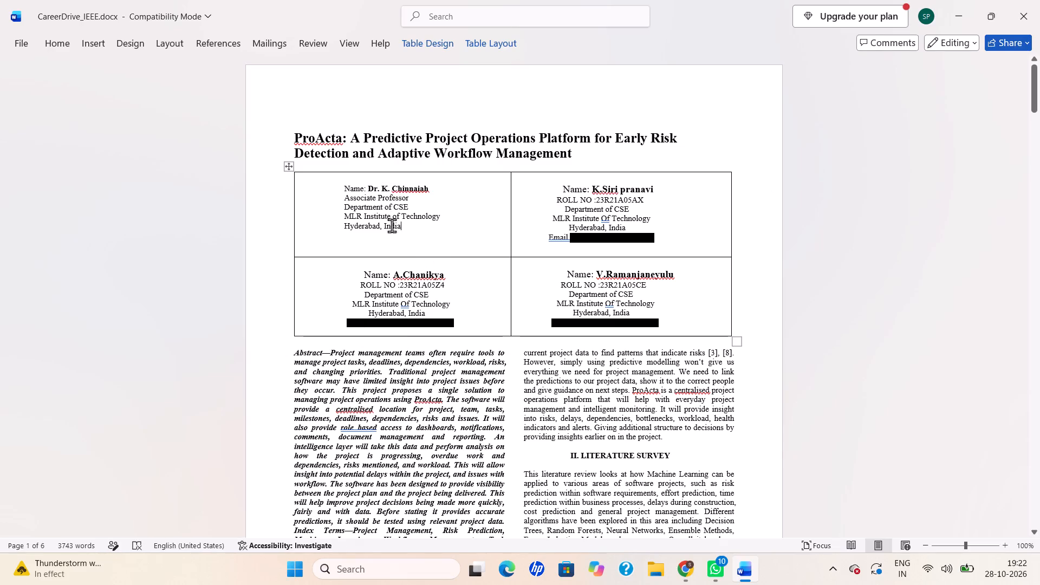
Centre all five lines of the associate professor's details in the table's first cell.
{"action": "left_click_drag", "start_coordinate": [342, 188], "coordinate": [396, 224]}
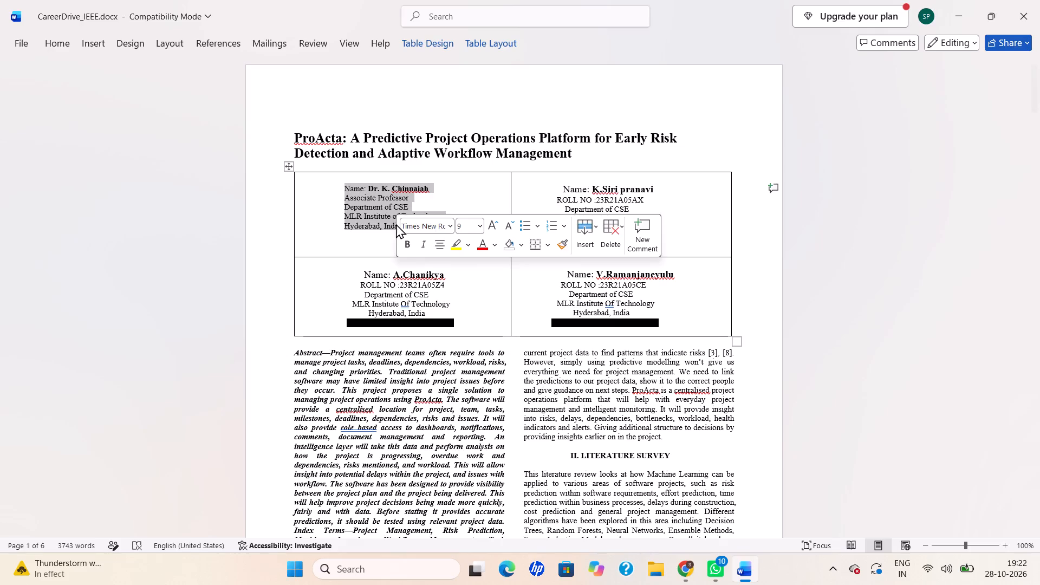
{"action": "left_click", "coordinate": [437, 240]}
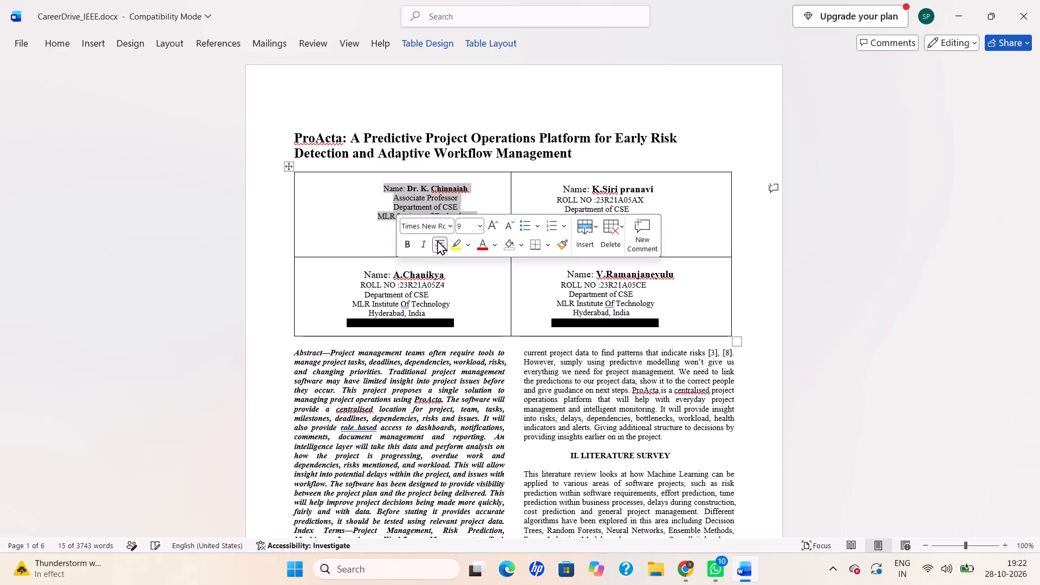
{"action": "left_click", "coordinate": [333, 220]}
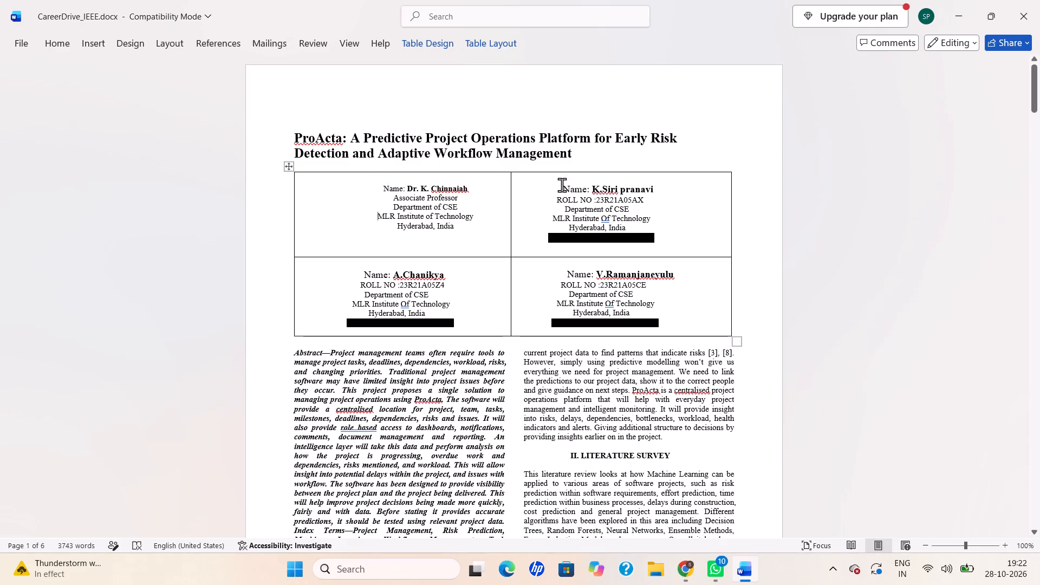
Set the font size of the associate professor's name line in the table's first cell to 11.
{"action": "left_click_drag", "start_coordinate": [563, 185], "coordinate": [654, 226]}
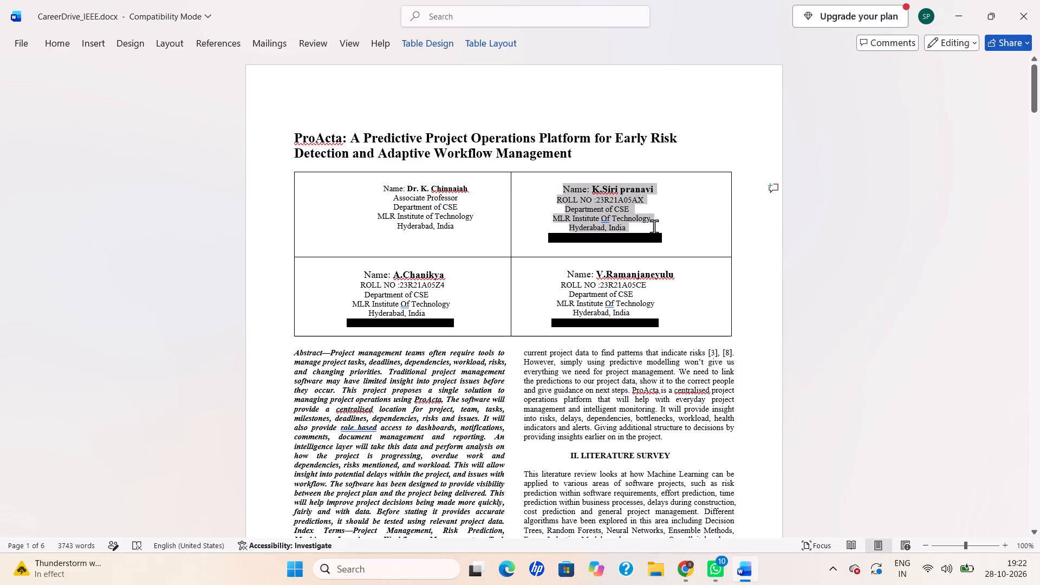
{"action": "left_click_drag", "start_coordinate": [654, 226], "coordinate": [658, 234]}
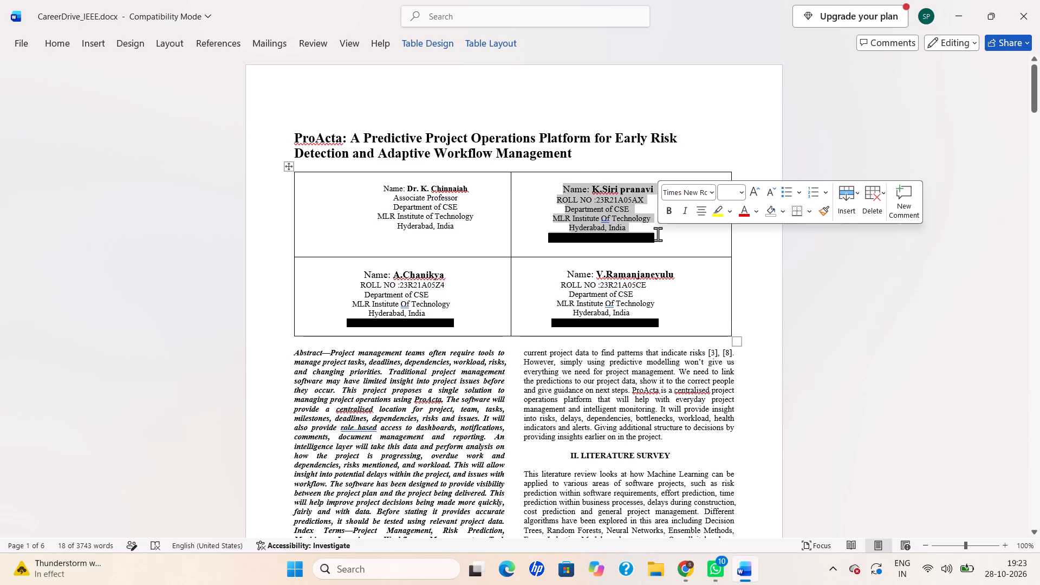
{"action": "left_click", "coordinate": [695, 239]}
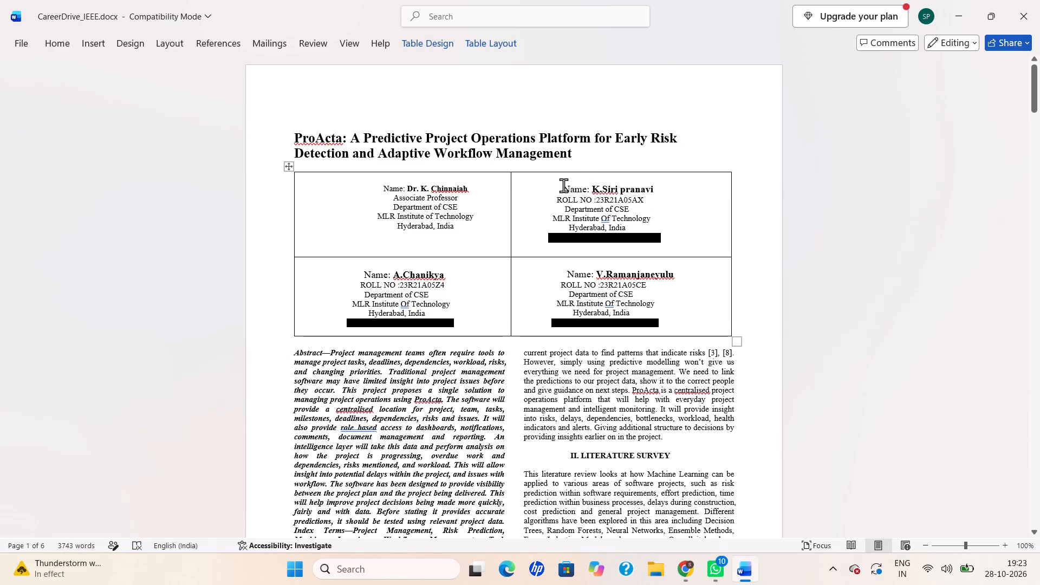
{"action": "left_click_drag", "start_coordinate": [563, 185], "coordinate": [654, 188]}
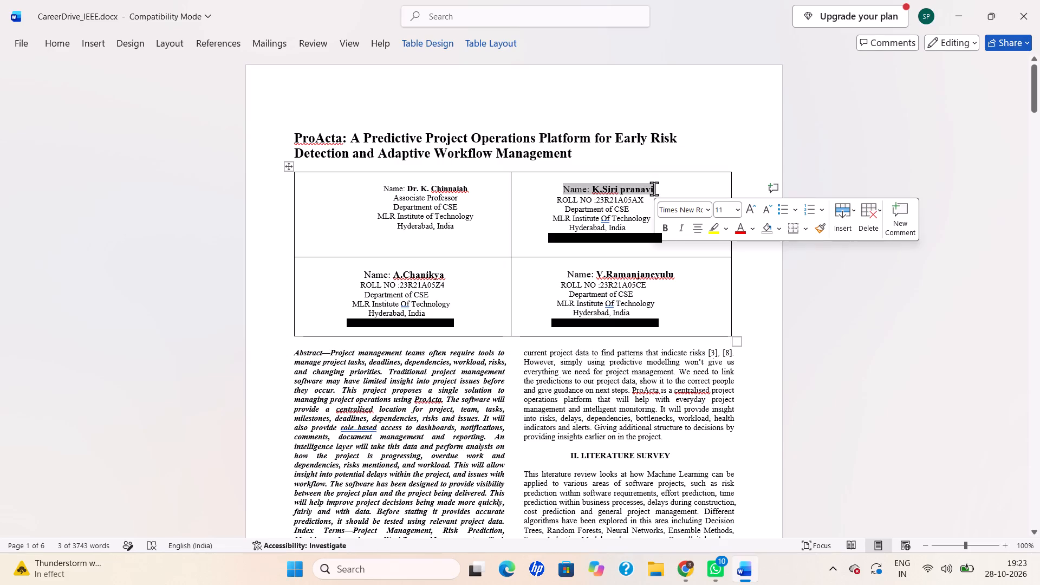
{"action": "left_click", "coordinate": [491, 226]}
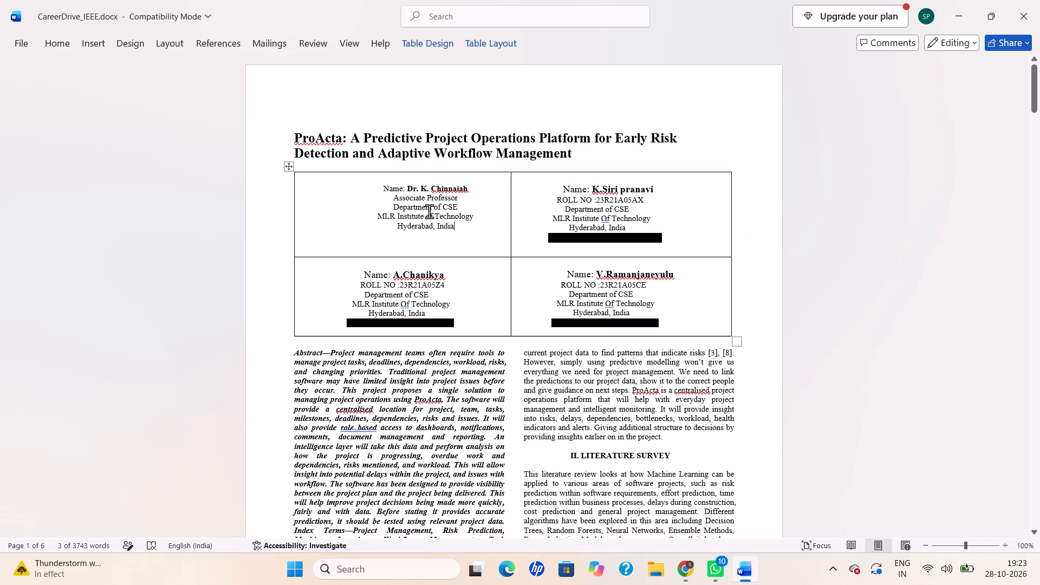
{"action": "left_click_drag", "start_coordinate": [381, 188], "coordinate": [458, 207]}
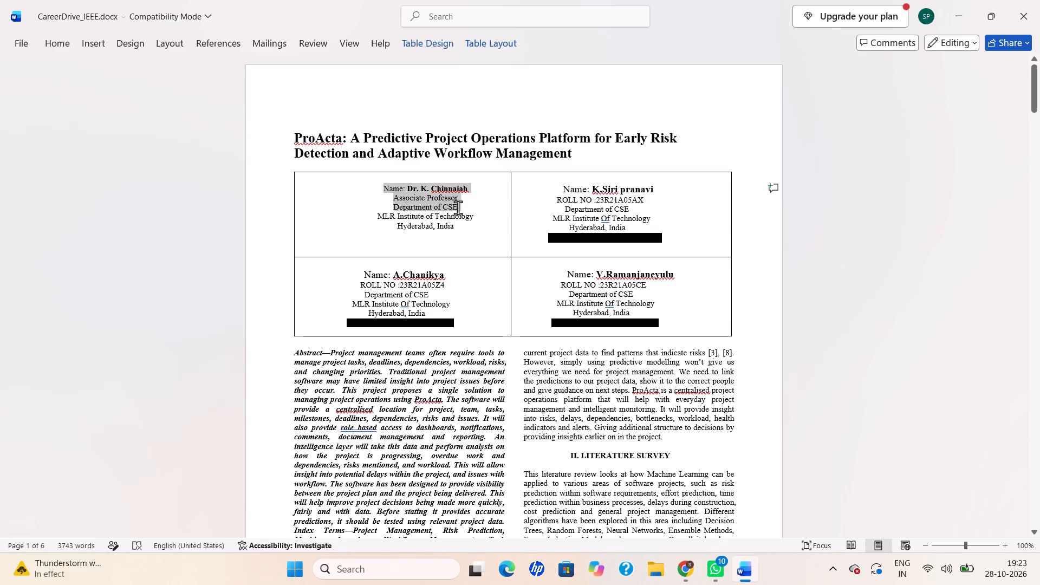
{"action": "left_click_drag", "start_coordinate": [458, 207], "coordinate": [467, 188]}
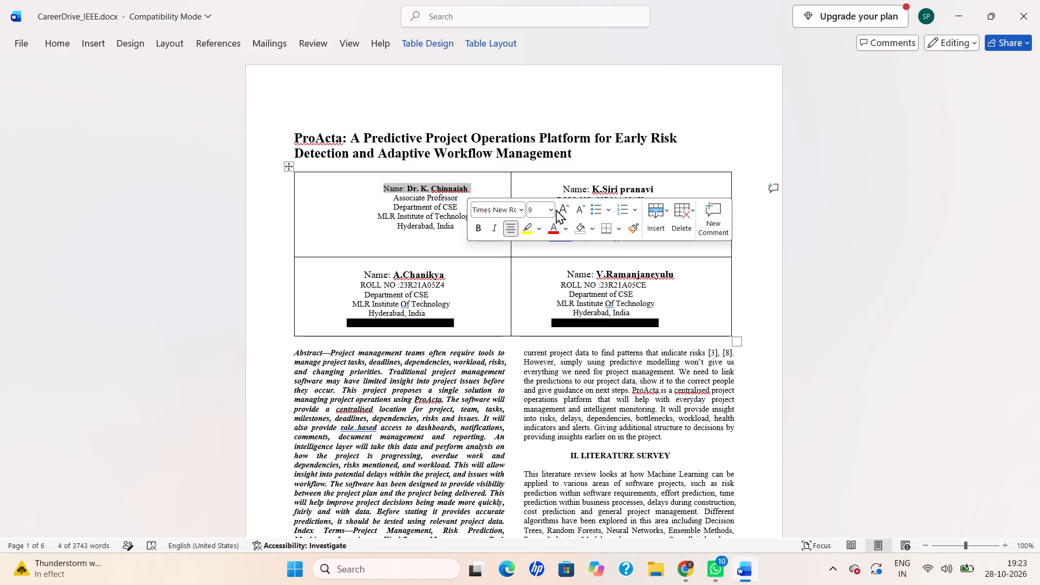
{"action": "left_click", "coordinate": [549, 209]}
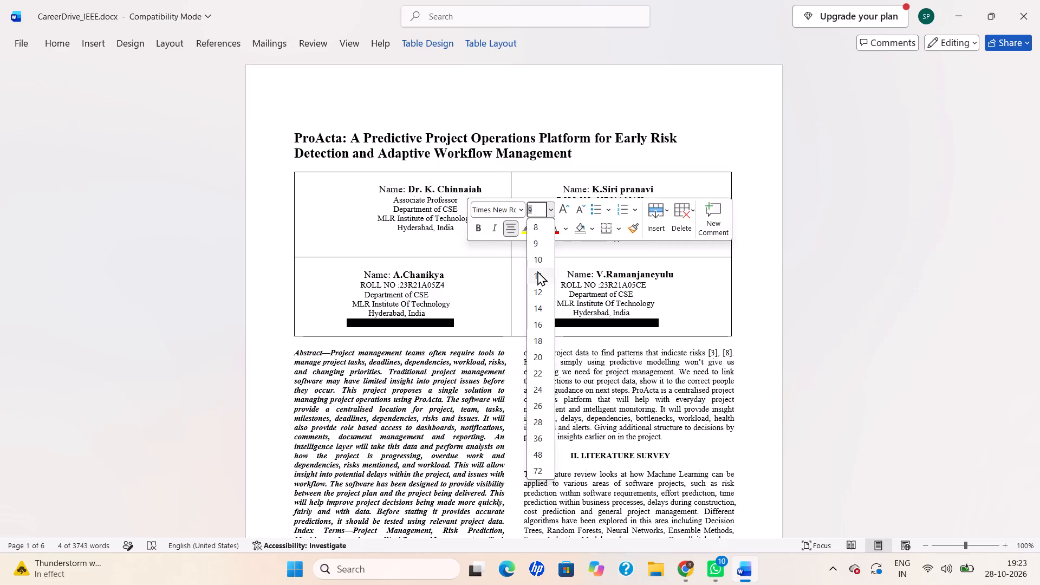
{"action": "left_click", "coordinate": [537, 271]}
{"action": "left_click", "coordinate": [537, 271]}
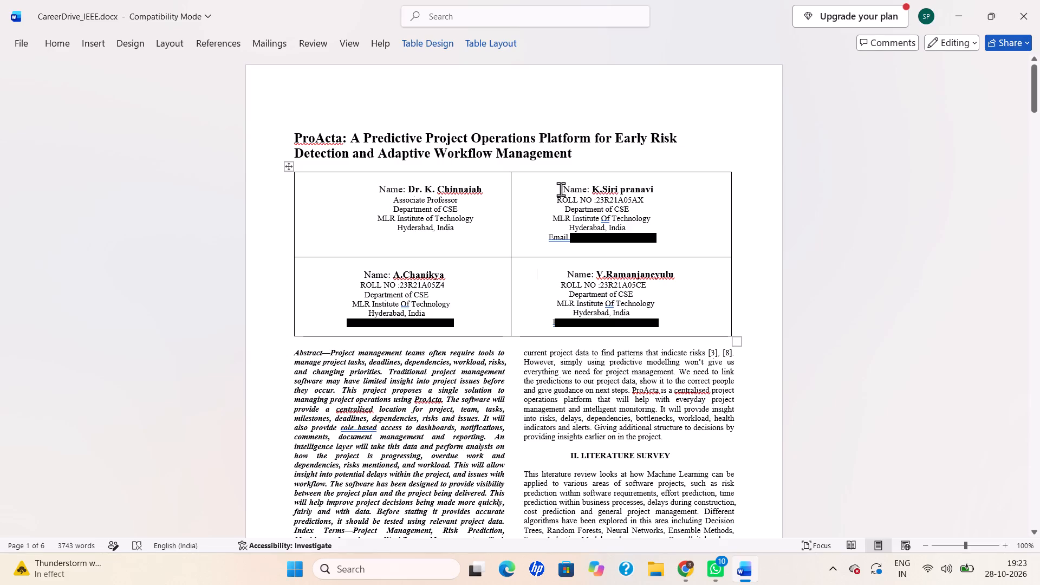
Copy the author details from the table's first-row second cell into a new blank Notepad document.
{"action": "left_click_drag", "start_coordinate": [559, 190], "coordinate": [650, 233]}
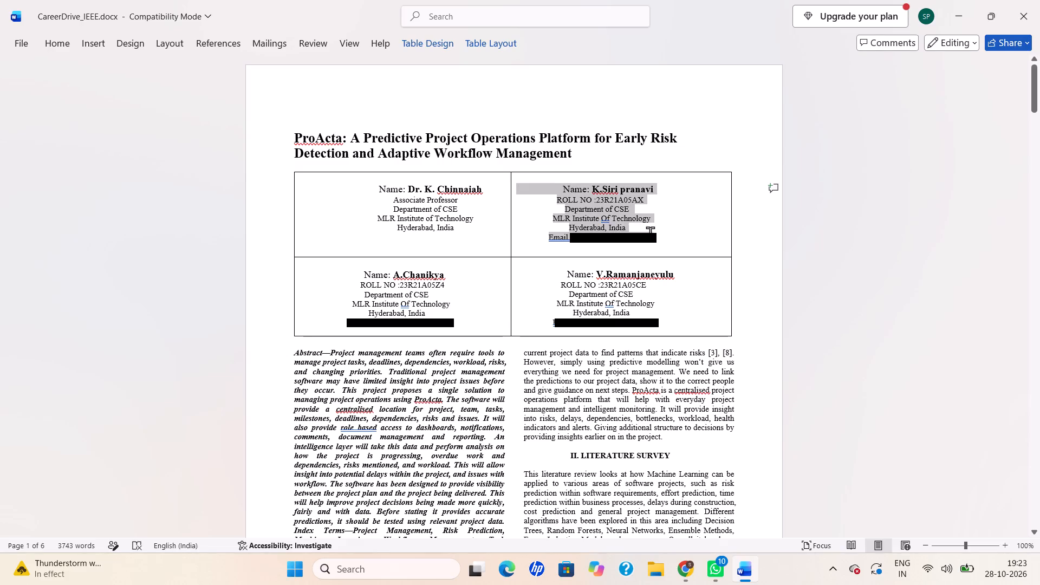
{"action": "left_click_drag", "start_coordinate": [650, 233], "coordinate": [652, 236]}
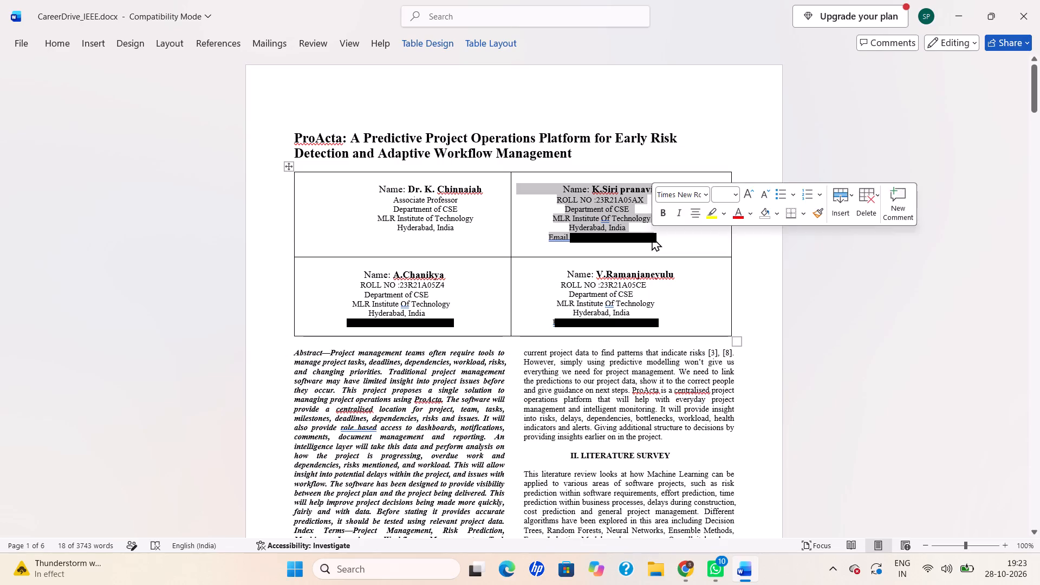
{"action": "key", "text": "ctrl+c"}
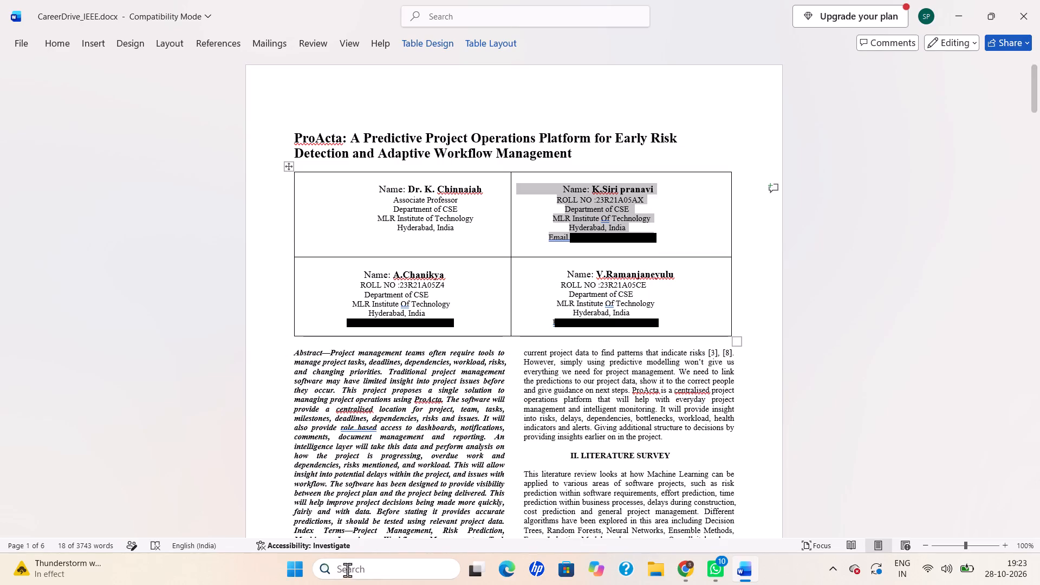
{"action": "left_click", "coordinate": [346, 574]}
{"action": "type", "text": "not"}
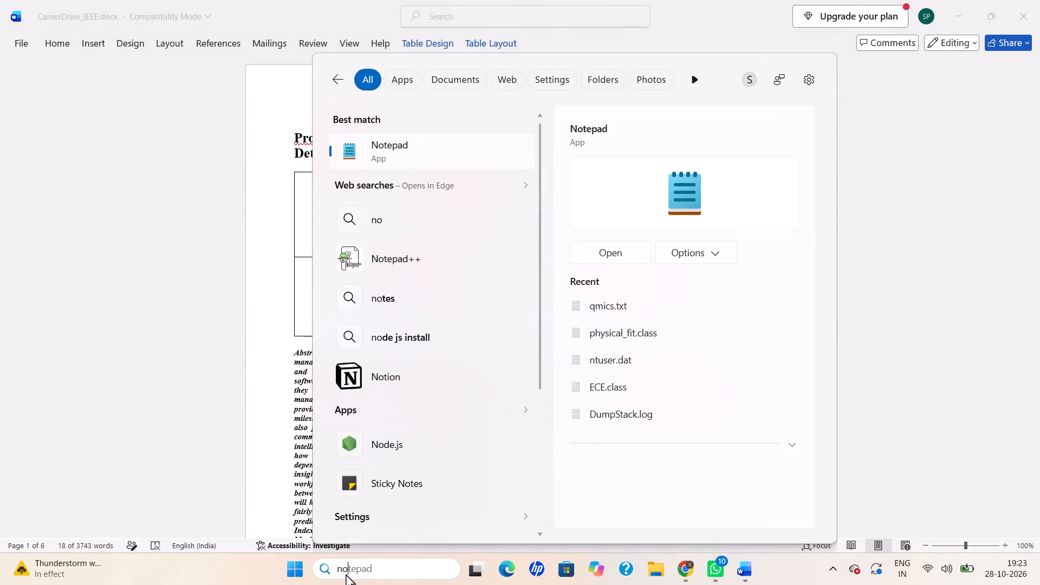
{"action": "left_click", "coordinate": [618, 258]}
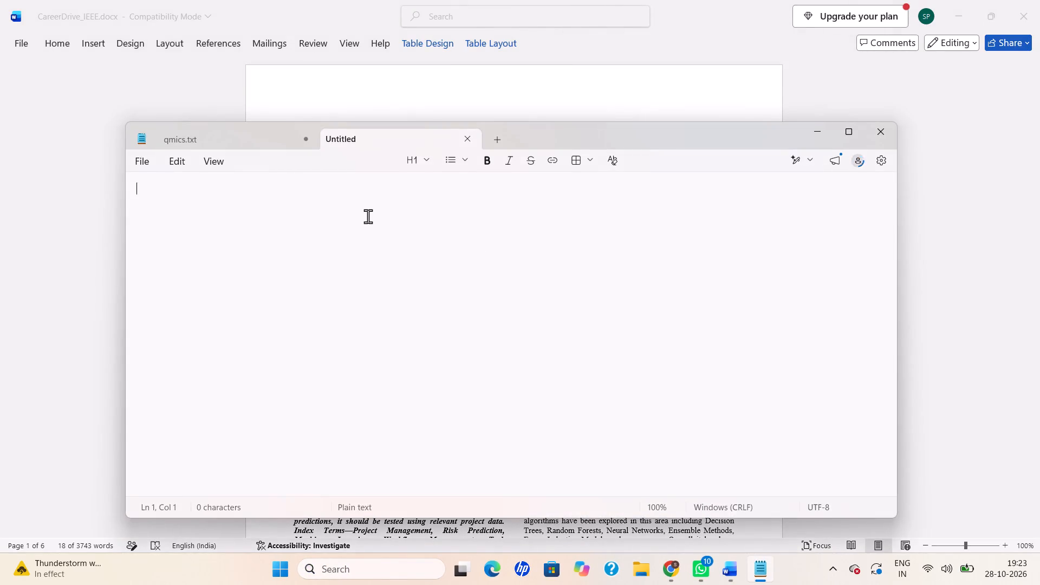
{"action": "key", "text": "ctrl+v"}
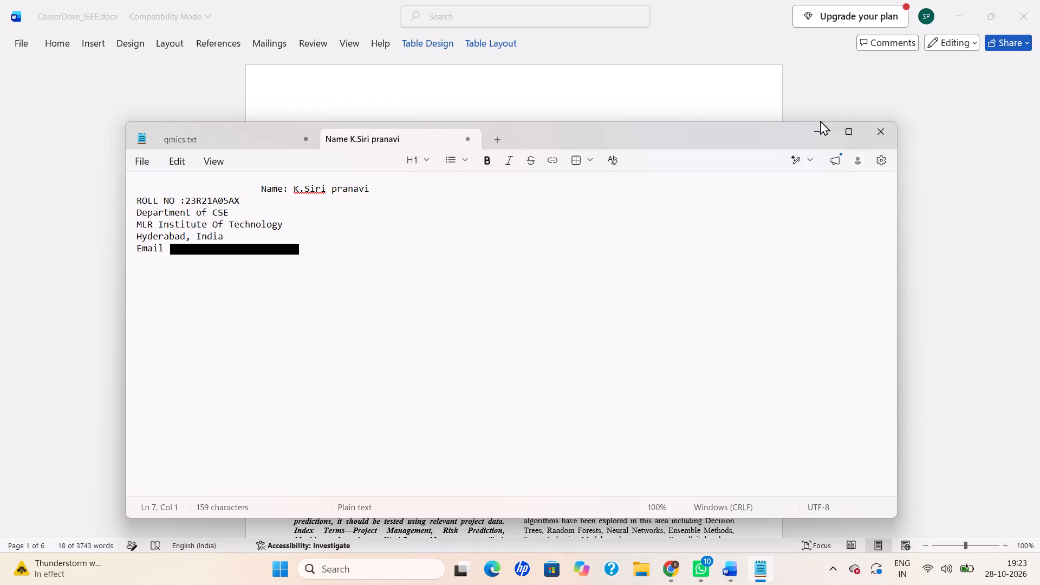
{"action": "left_click", "coordinate": [821, 128]}
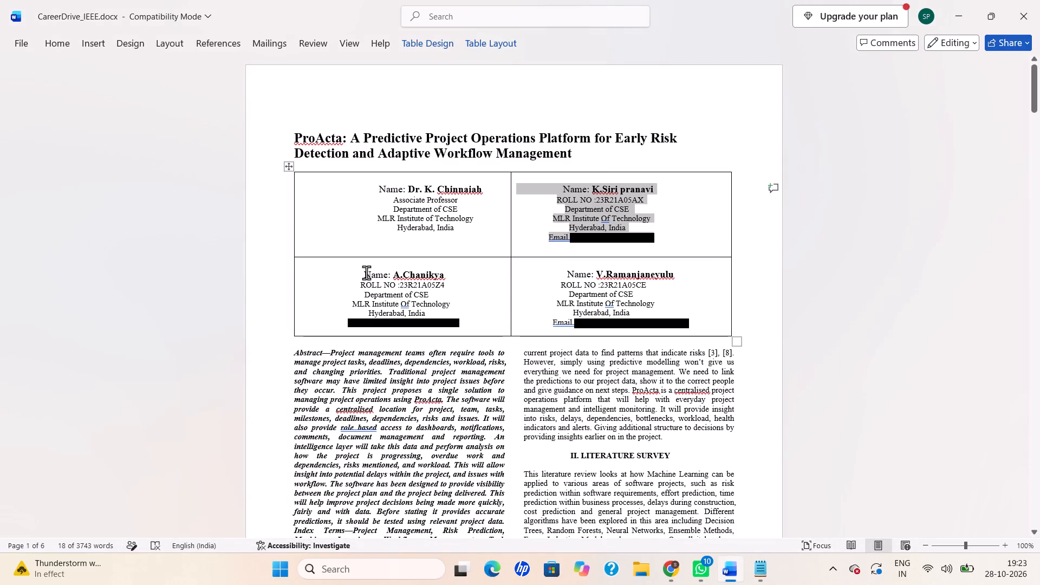
Copy the author details from the table's second-row first cell and append them below the existing Notepad text.
{"action": "left_click_drag", "start_coordinate": [359, 275], "coordinate": [452, 318]}
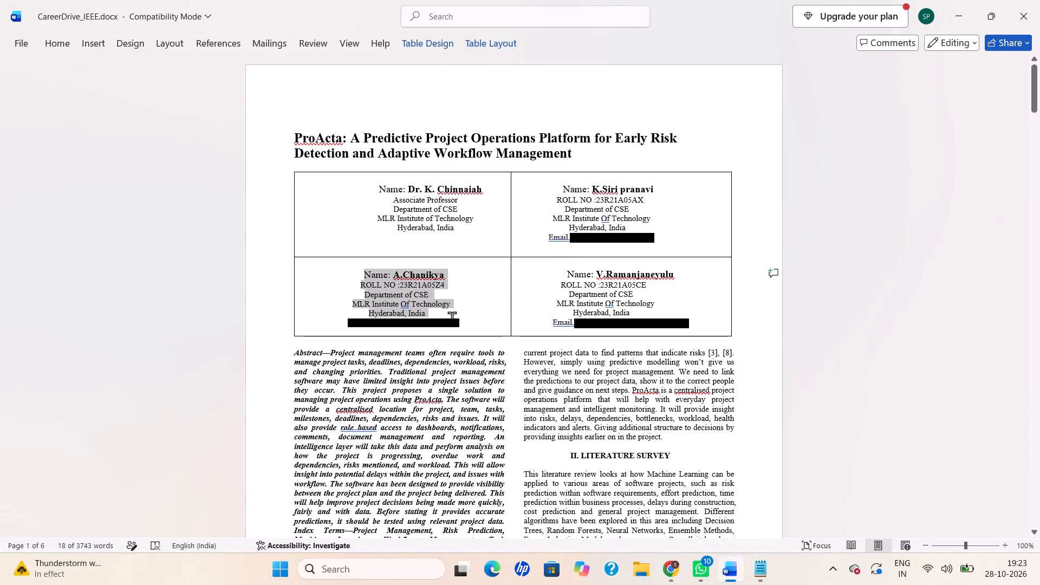
{"action": "left_click_drag", "start_coordinate": [452, 318], "coordinate": [453, 322]}
{"action": "key", "text": "ctrl+c"}
{"action": "left_click", "coordinate": [757, 562]}
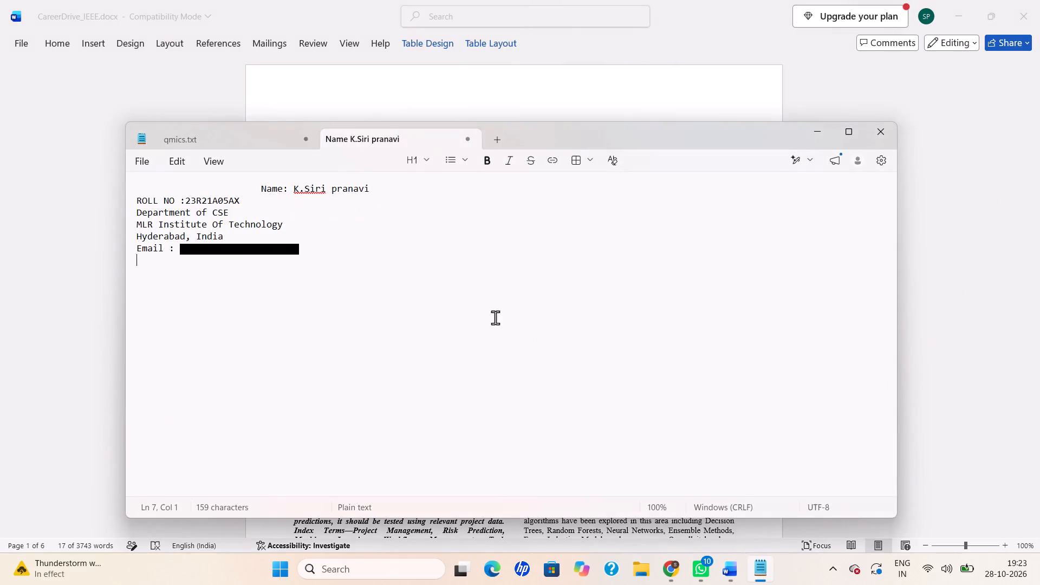
{"action": "key", "text": "ctrl+v"}
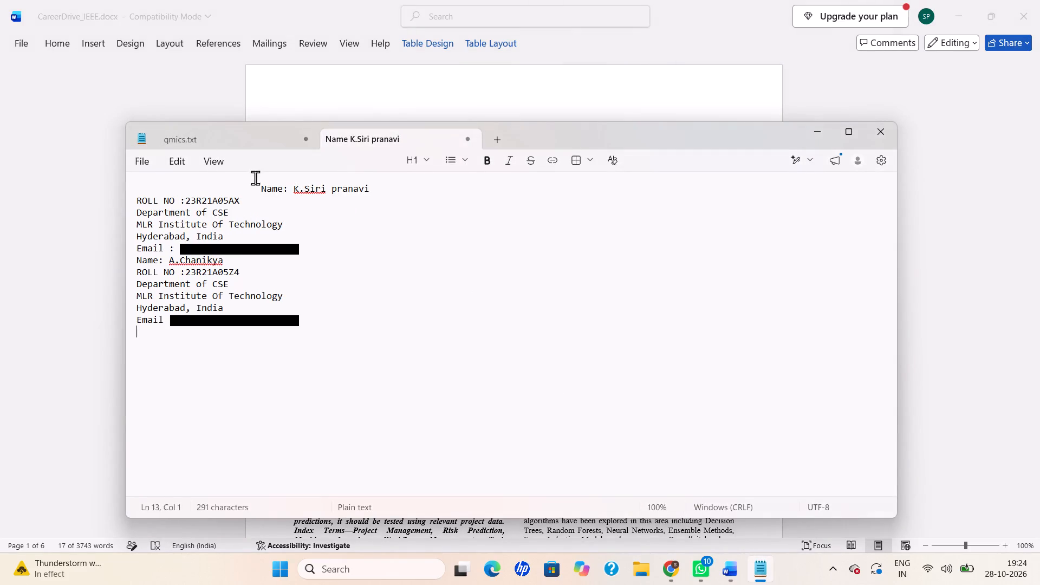
Remove all leading spaces before the first "Name:" line in the Notepad text.
{"action": "left_click", "coordinate": [258, 192]}
{"action": "key", "text": "Right"}
{"action": "key", "text": "BackSpace"}
{"action": "key", "text": "BackSpace"}
{"action": "key", "text": "BackSpace"}
{"action": "key", "text": "BackSpace"}
{"action": "key", "text": "BackSpace"}
{"action": "key", "text": "BackSpace"}
{"action": "key", "text": "BackSpace"}
{"action": "key", "text": "BackSpace"}
{"action": "key", "text": "BackSpace"}
{"action": "key", "text": "BackSpace"}
{"action": "key", "text": "BackSpace"}
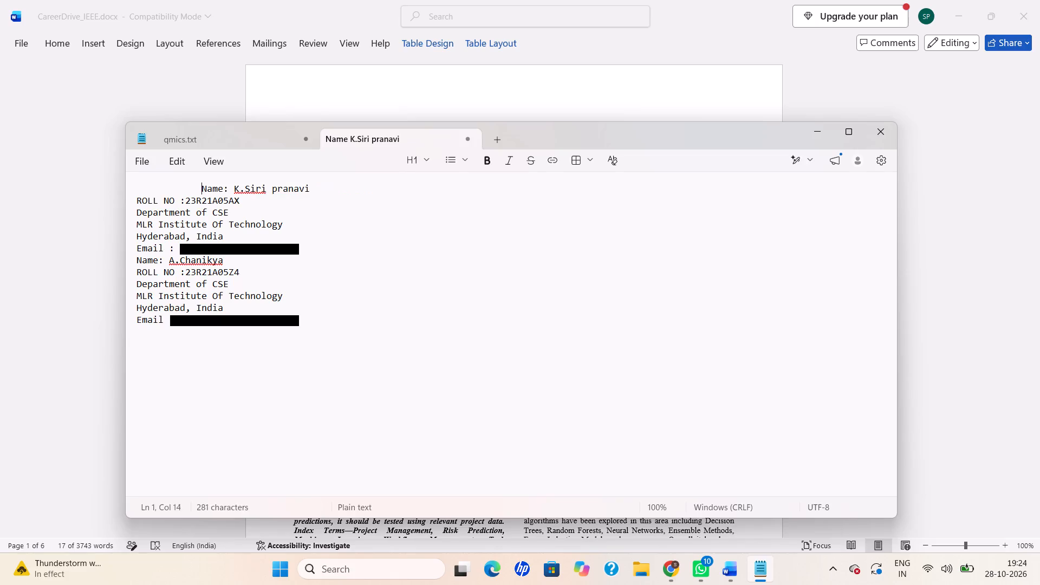
{"action": "key", "text": "BackSpace"}
{"action": "key", "text": "BackSpace"}
{"action": "key", "text": "BackSpace"}
{"action": "key", "text": "BackSpace"}
{"action": "key", "text": "BackSpace"}
{"action": "key", "text": "BackSpace"}
{"action": "key", "text": "BackSpace"}
{"action": "key", "text": "BackSpace"}
{"action": "key", "text": "BackSpace"}
{"action": "key", "text": "BackSpace"}
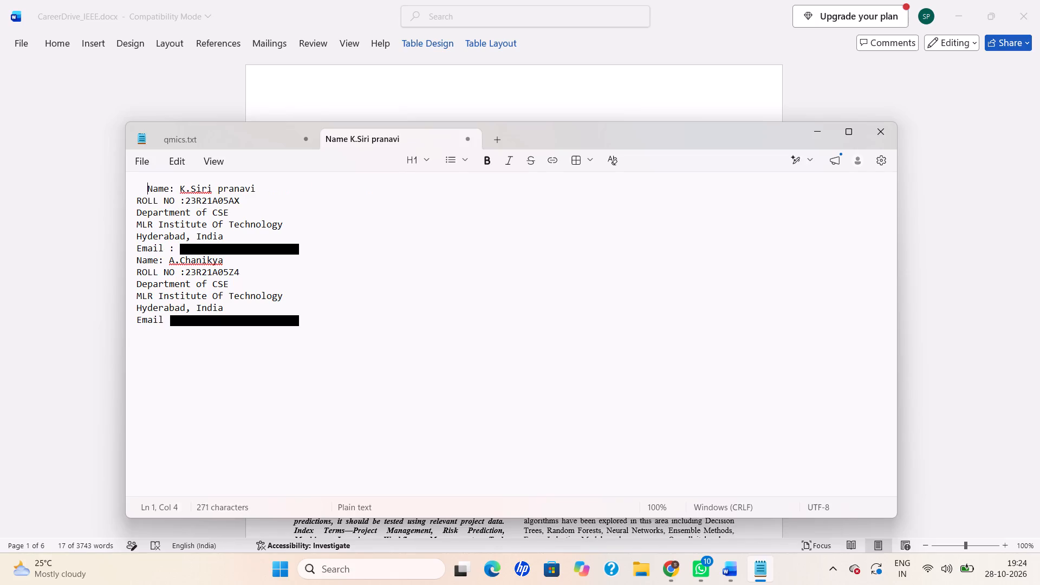
{"action": "key", "text": "BackSpace"}
{"action": "key", "text": "BackSpace"}
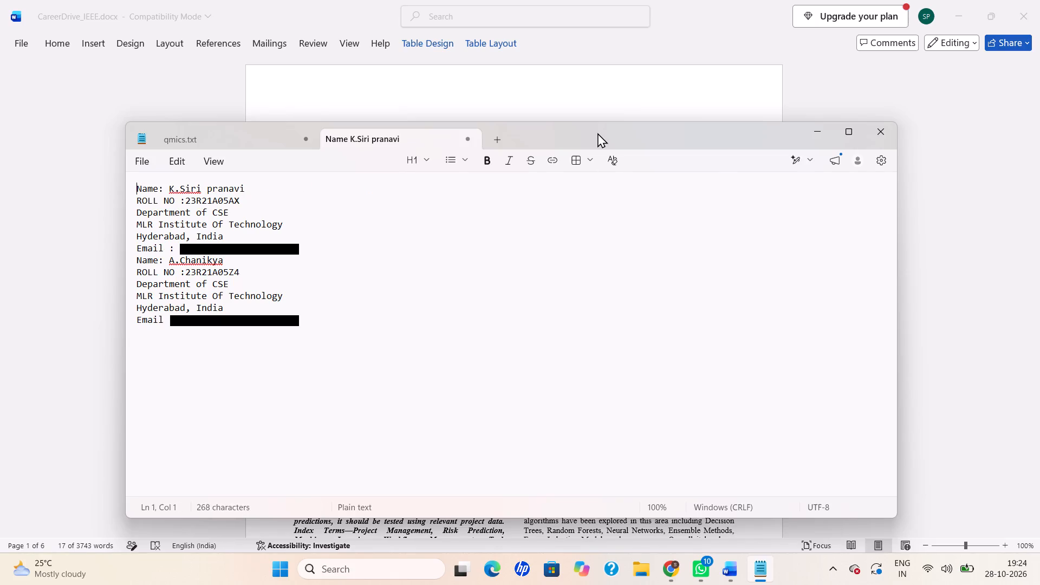
{"action": "left_click", "coordinate": [821, 131]}
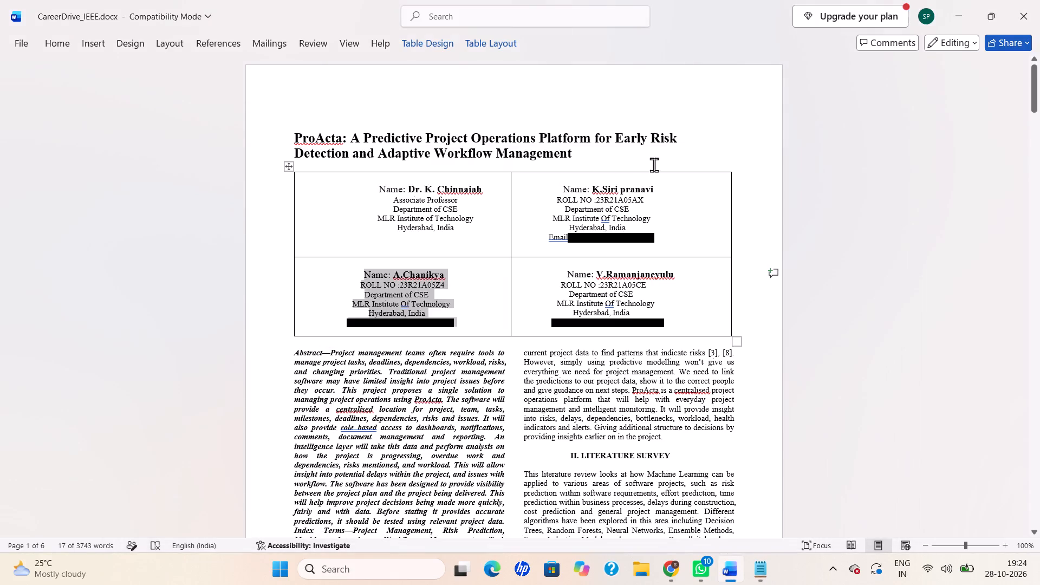
Copy the author details from the table's second-row second cell and append them at the end of the Notepad text.
{"action": "left_click_drag", "start_coordinate": [566, 273], "coordinate": [661, 323]}
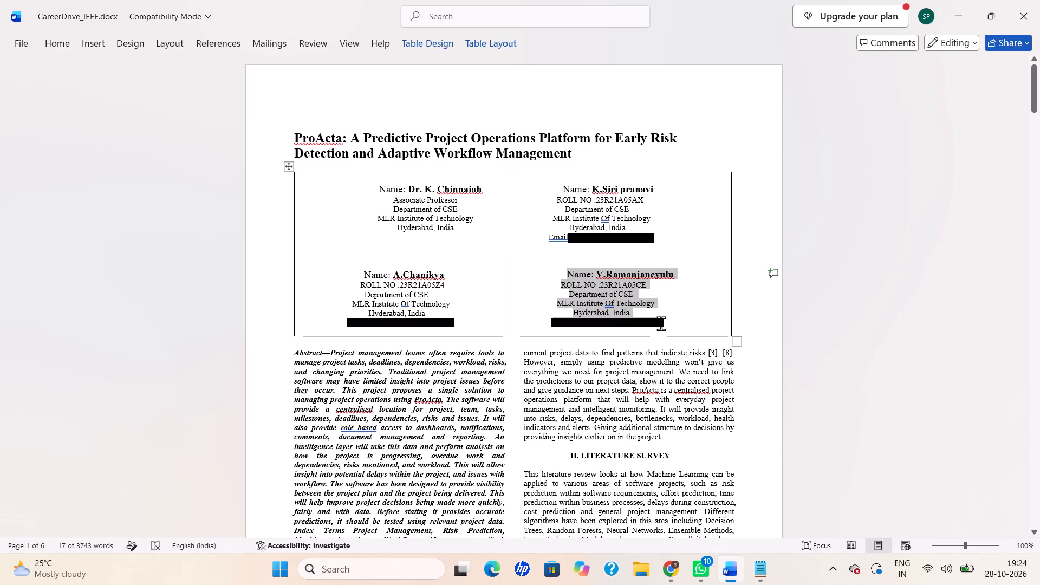
{"action": "key", "text": "ctrl+c"}
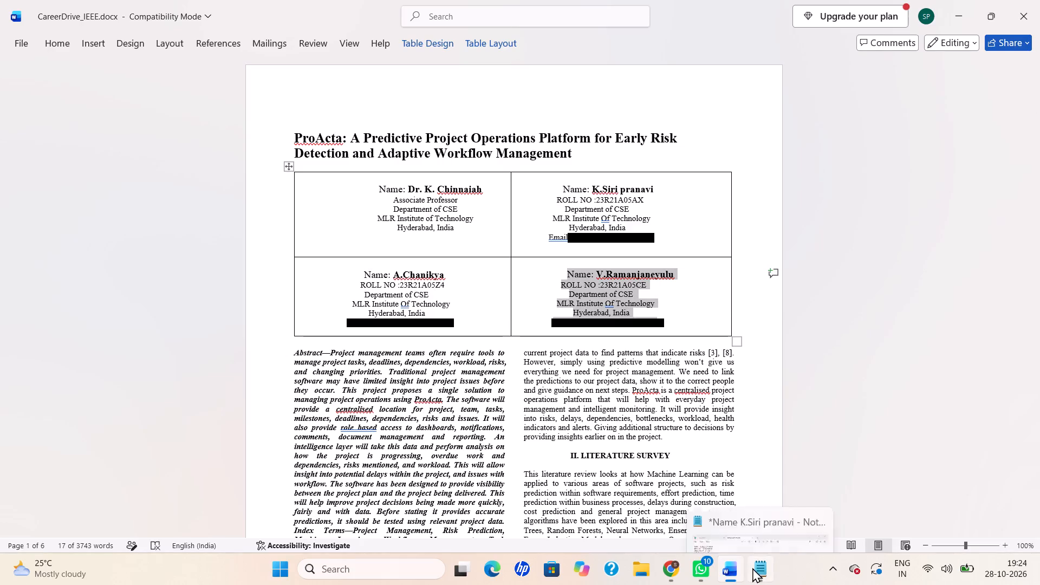
{"action": "left_click", "coordinate": [752, 568]}
{"action": "left_click", "coordinate": [207, 350]}
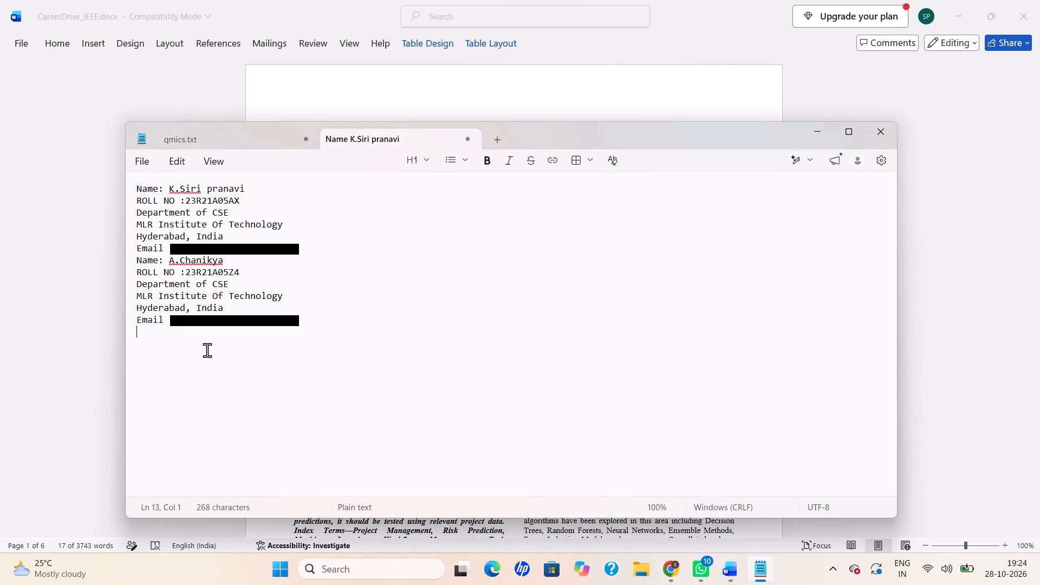
{"action": "key", "text": "ctrl+v"}
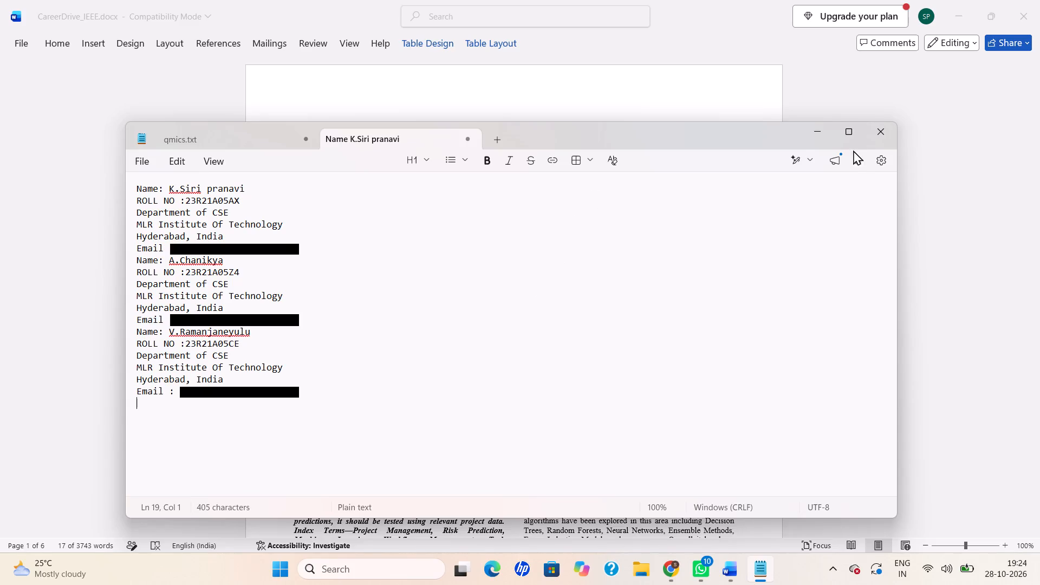
{"action": "left_click", "coordinate": [817, 132]}
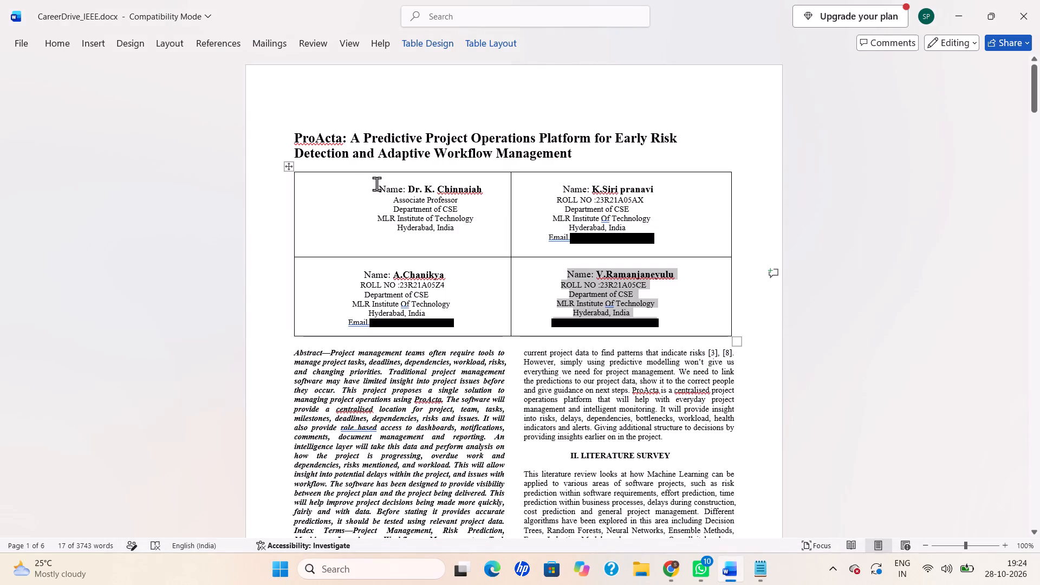
Copy the associate professor's five lines from the table's first cell and append them at the end of the Notepad text.
{"action": "left_click_drag", "start_coordinate": [381, 191], "coordinate": [445, 243]}
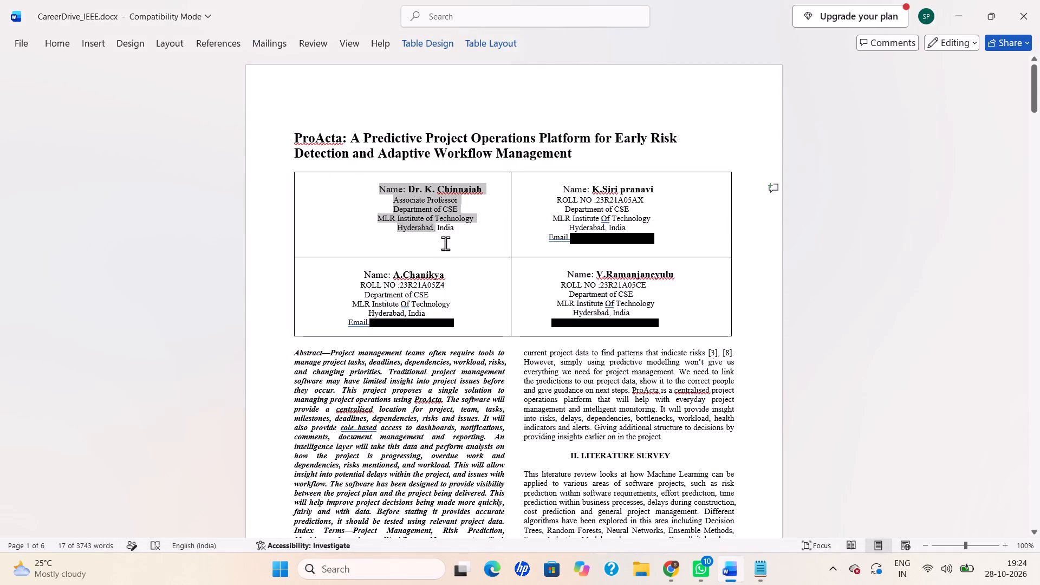
{"action": "left_click_drag", "start_coordinate": [445, 243], "coordinate": [456, 242]}
{"action": "key", "text": "ctrl+c"}
{"action": "left_click", "coordinate": [750, 567]}
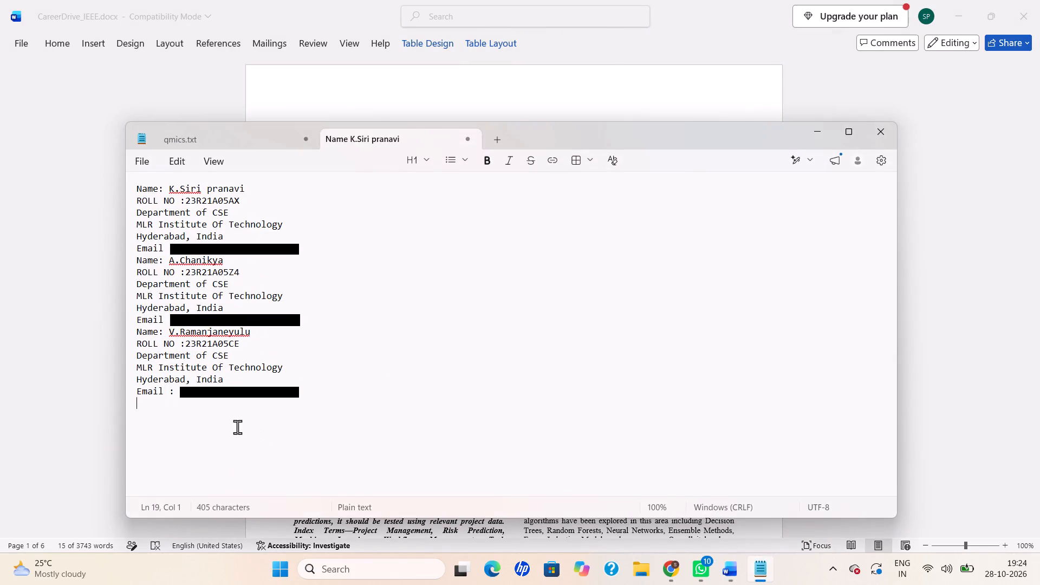
{"action": "left_click", "coordinate": [237, 426]}
{"action": "key", "text": "ctrl+v"}
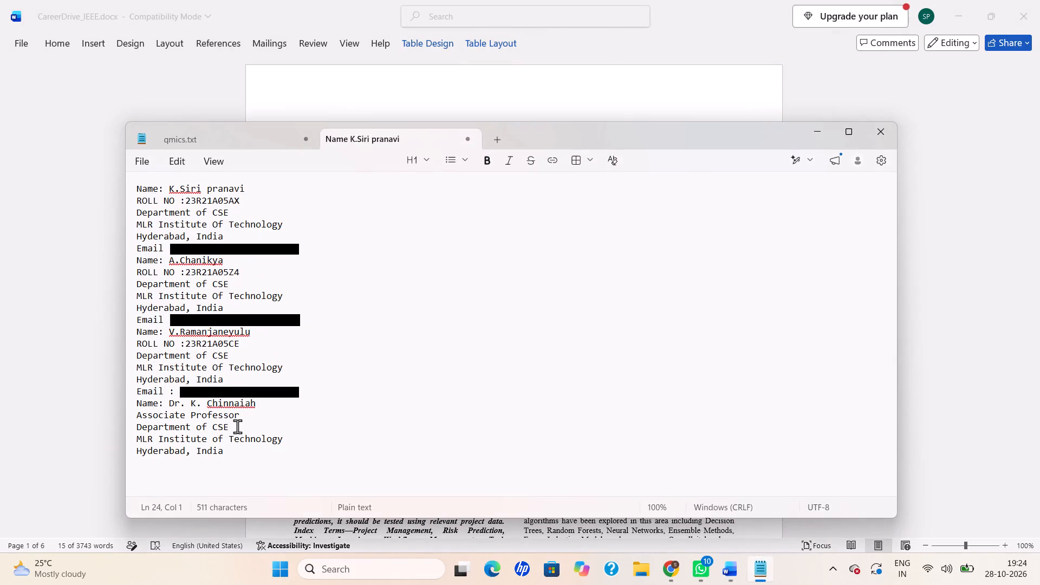
{"action": "left_click", "coordinate": [814, 129]}
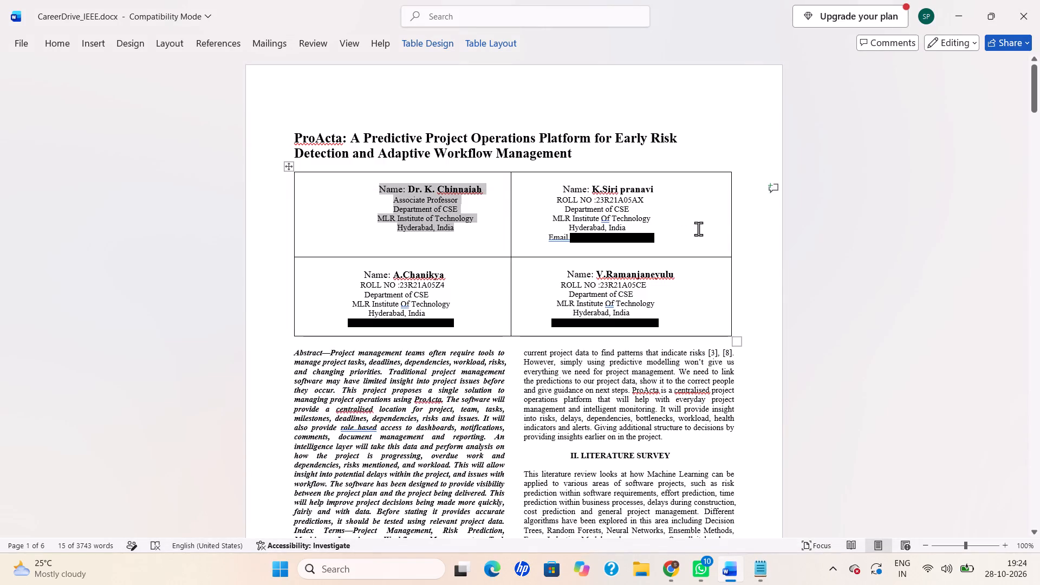
Delete the entire author table below the paper's title in the Word document.
{"action": "left_click", "coordinate": [735, 342]}
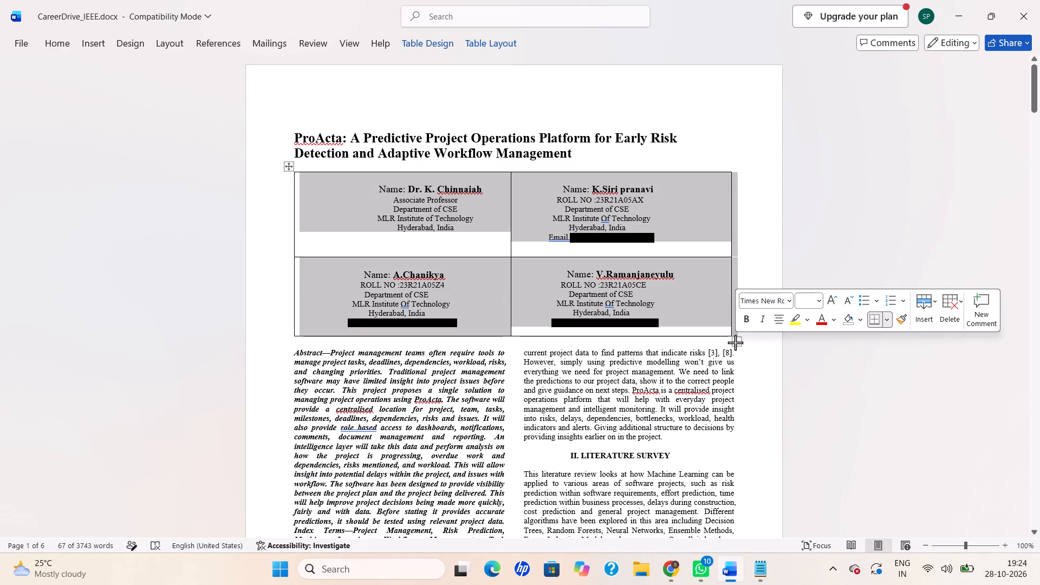
{"action": "key", "text": "BackSpace"}
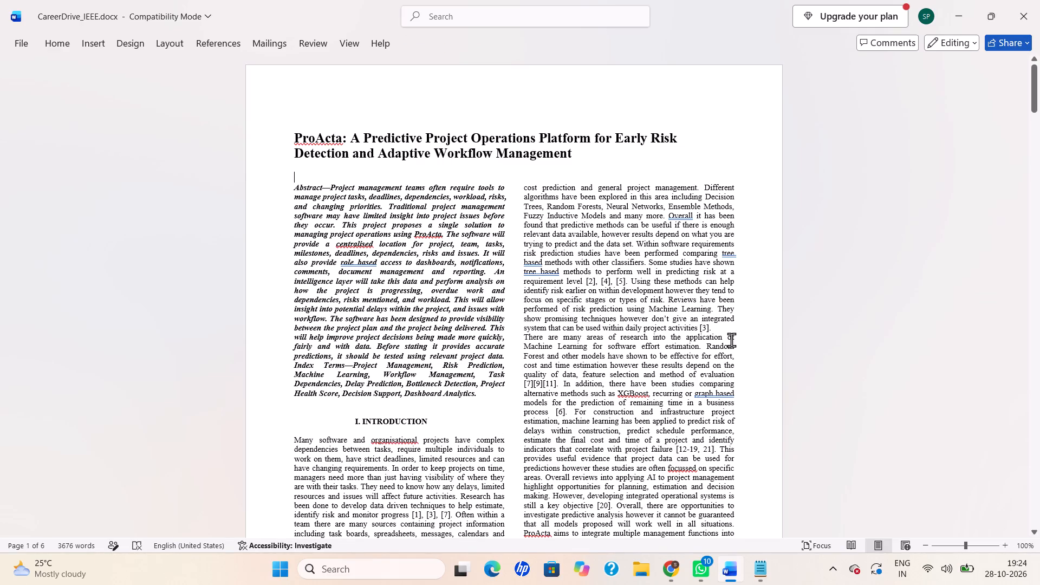
{"action": "scroll", "coordinate": [731, 340], "scroll_direction": "up", "scroll_amount": 1}
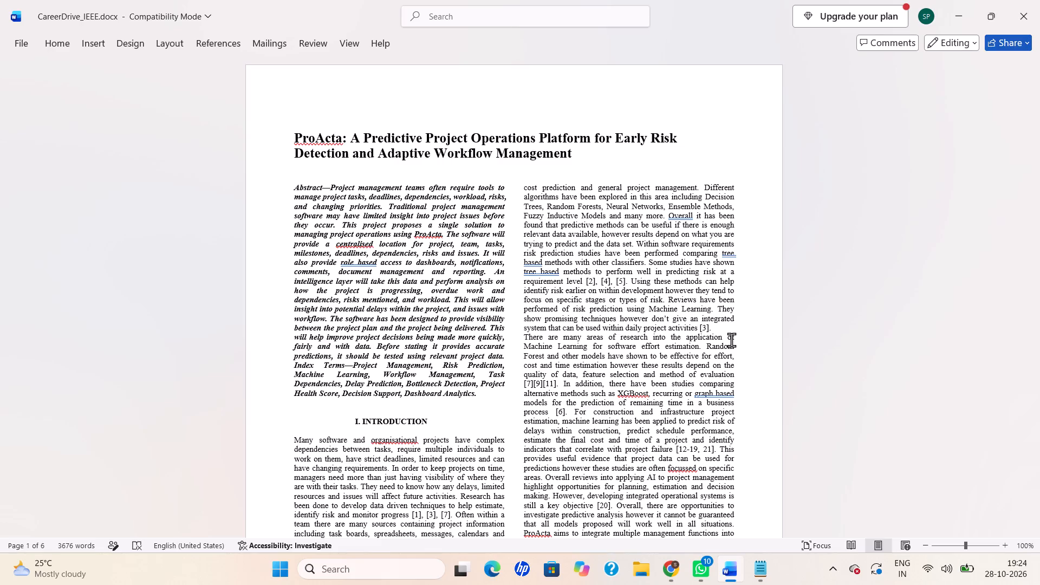
Add an "Email" line below the associate professor's details at the end of the Notepad text.
{"action": "left_click", "coordinate": [753, 561]}
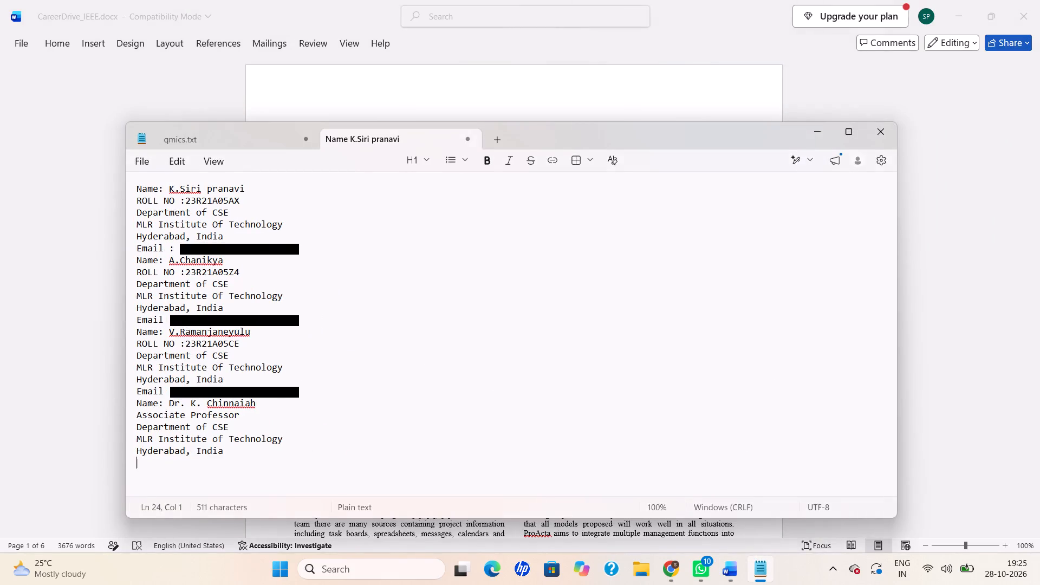
{"action": "type", "text": "Email"}
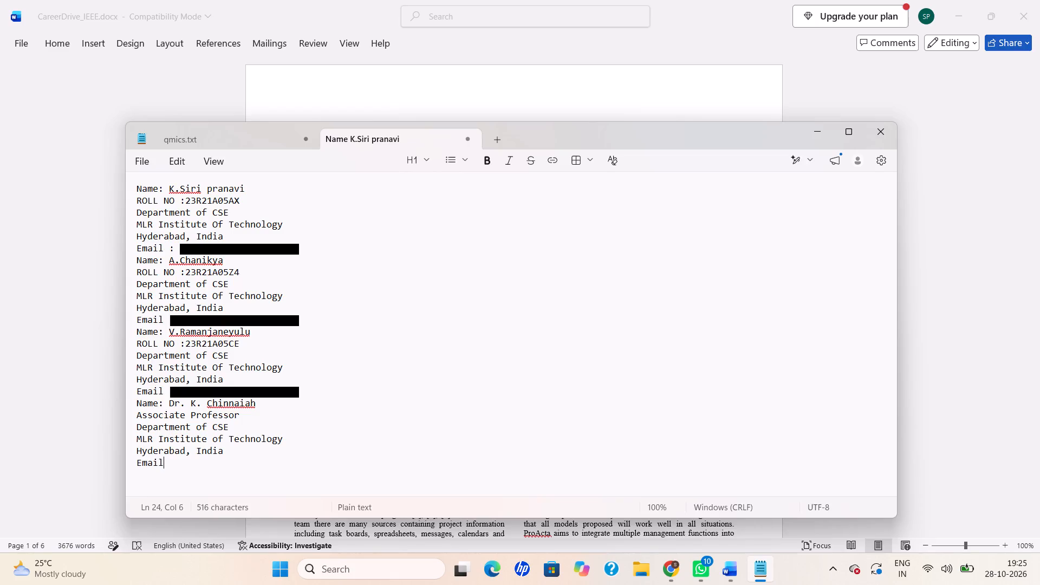
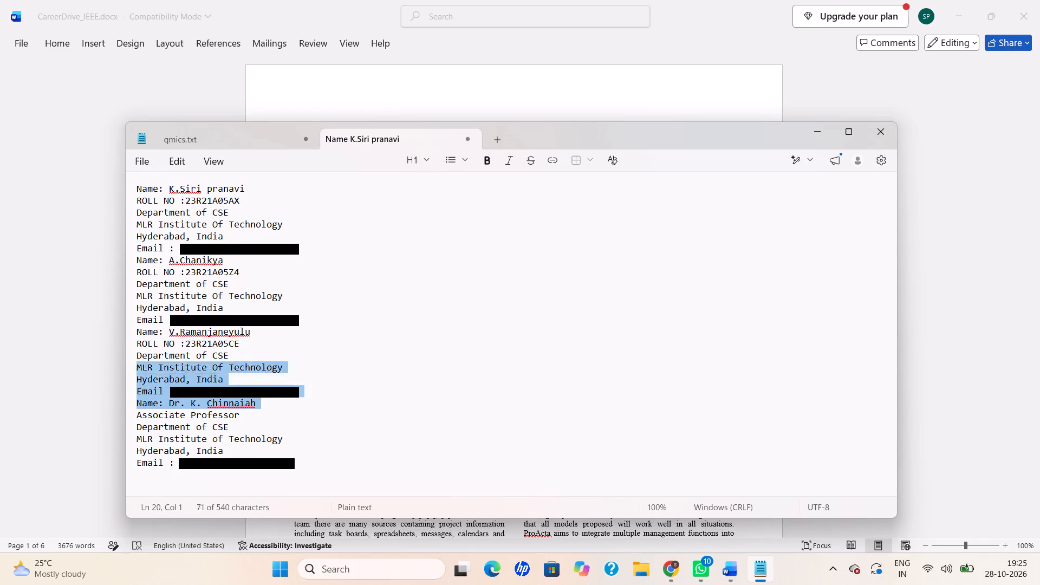
Copy the associate professor's six-line details block from the Notepad text and paste it below the paper's title in the Word document.
{"action": "left_click_drag", "start_coordinate": [175, 373], "coordinate": [304, 469]}
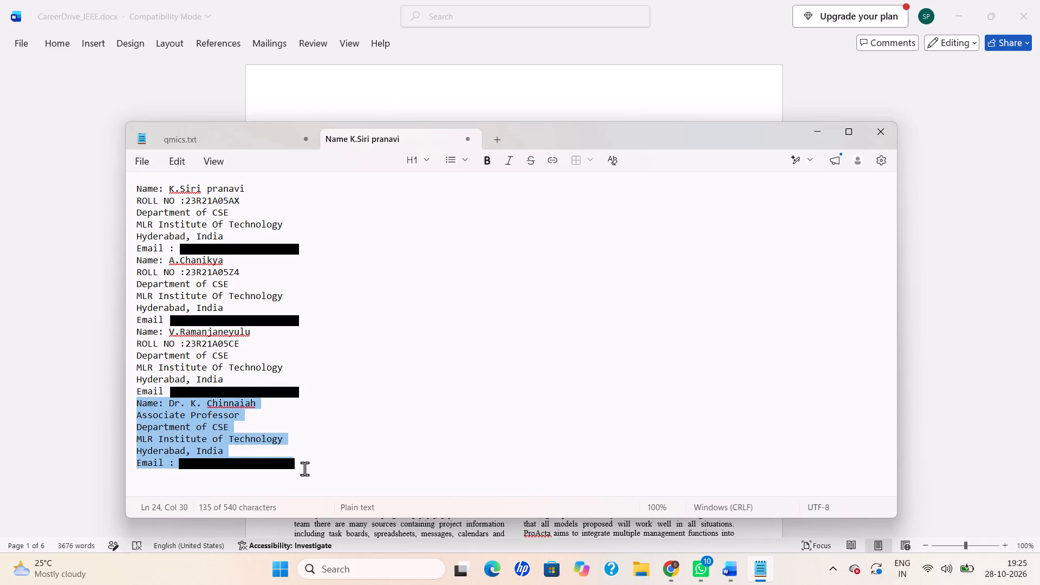
{"action": "key", "text": "ctrl+c"}
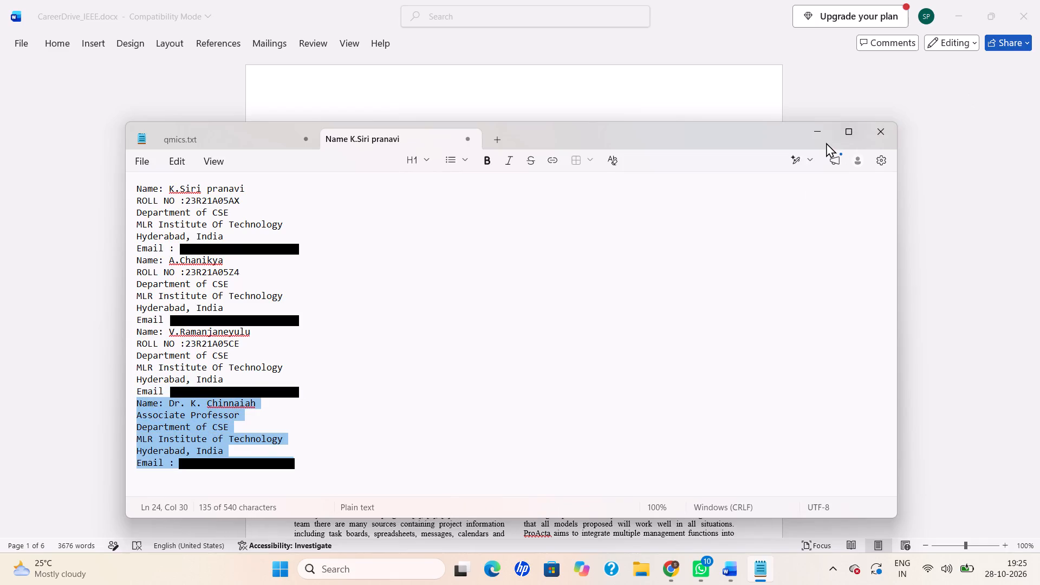
{"action": "left_click", "coordinate": [825, 140]}
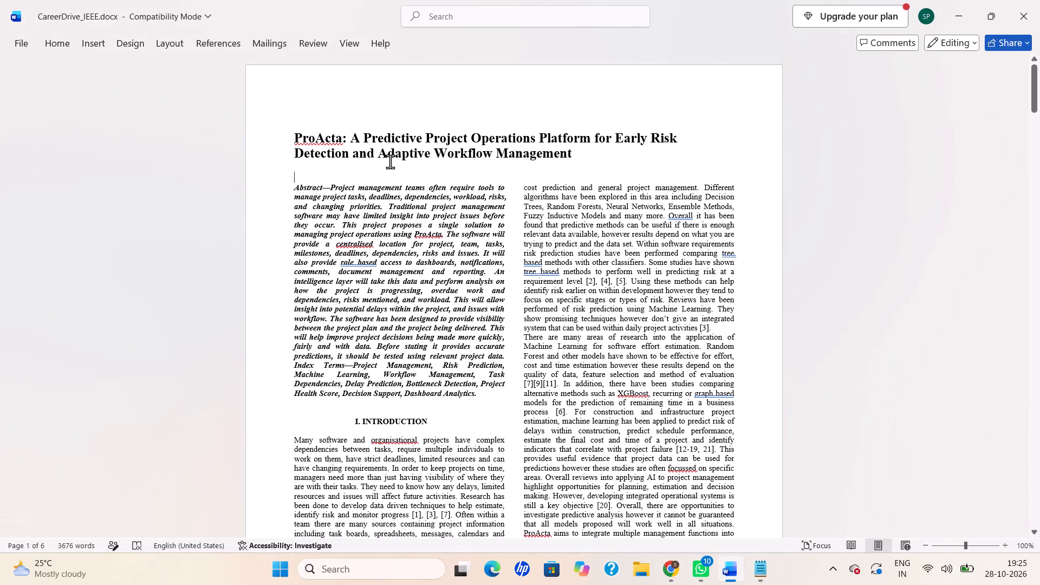
{"action": "key", "text": "ctrl+v"}
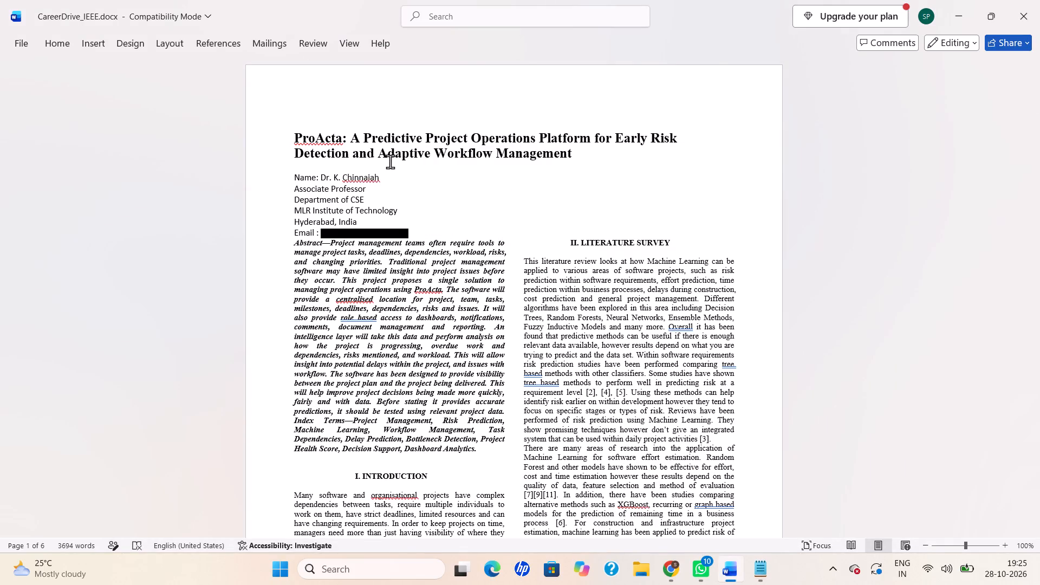
Select the pasted associate professor's text below the paper's title, starting from the name line.
{"action": "left_click_drag", "start_coordinate": [293, 177], "coordinate": [316, 191]}
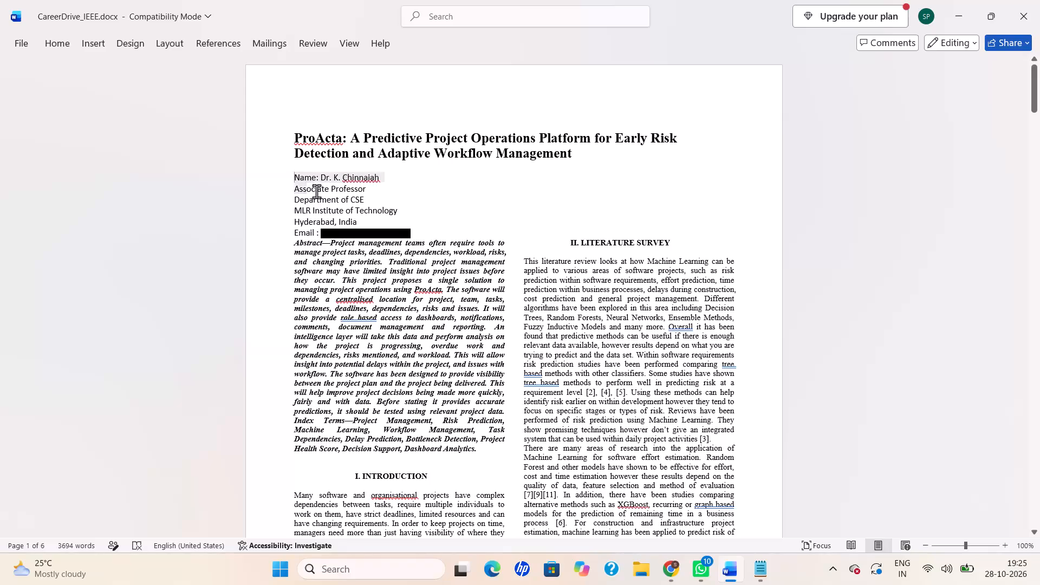
Format the associate professor's details below the paper's title in Times New Roman, size 9.
{"action": "left_click_drag", "start_coordinate": [316, 191], "coordinate": [414, 230]}
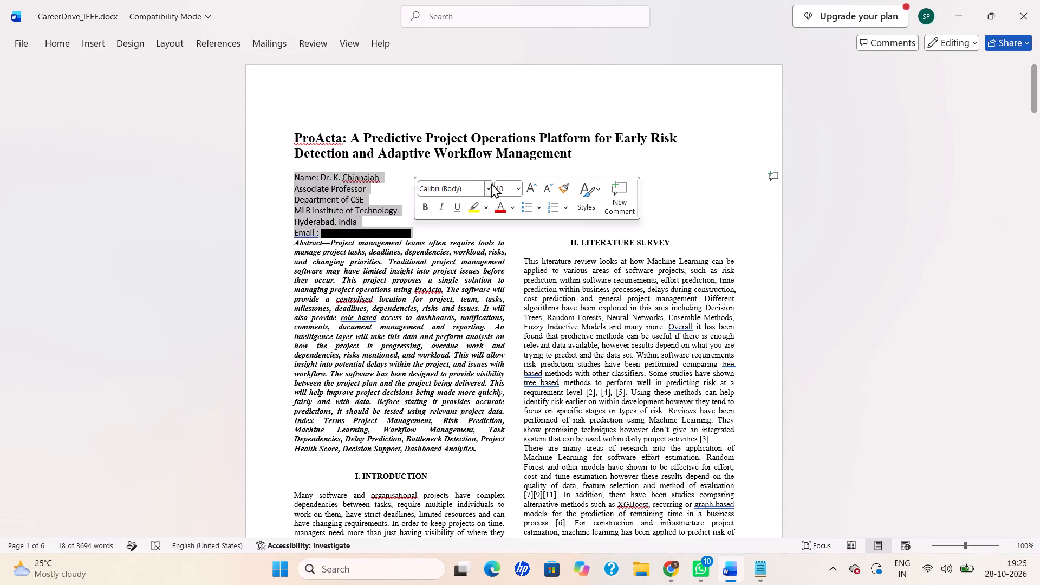
{"action": "left_click", "coordinate": [490, 184]}
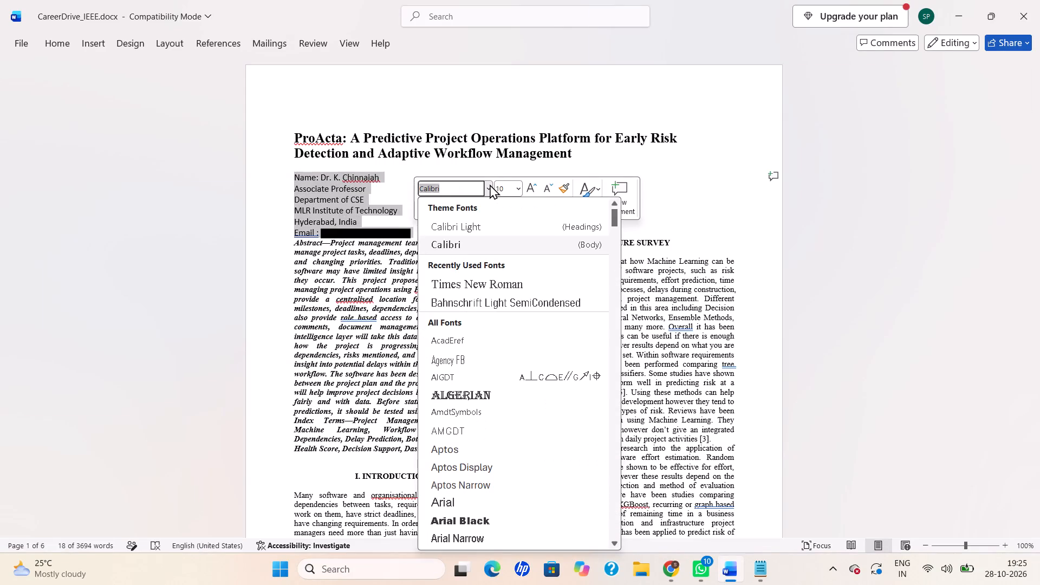
{"action": "key", "text": "BackSpace"}
{"action": "type", "text": "Time"}
{"action": "key", "text": "Return"}
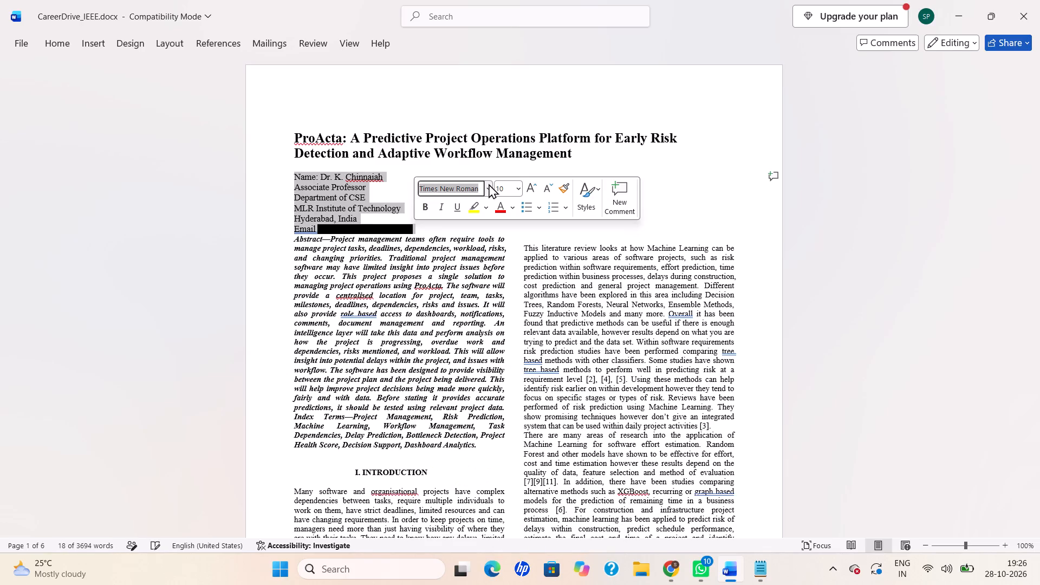
{"action": "left_click", "coordinate": [517, 191]}
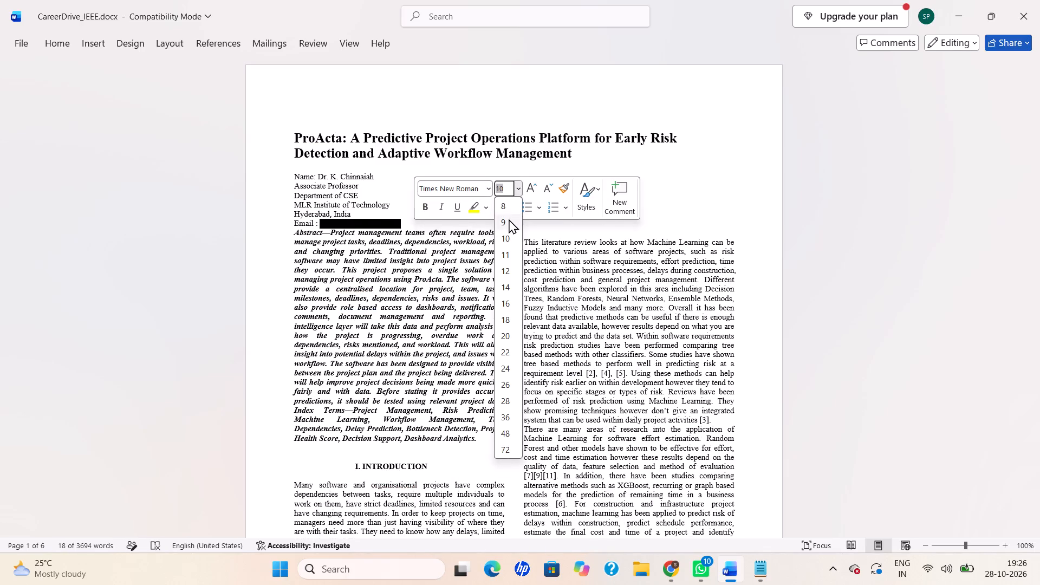
{"action": "left_click", "coordinate": [509, 219]}
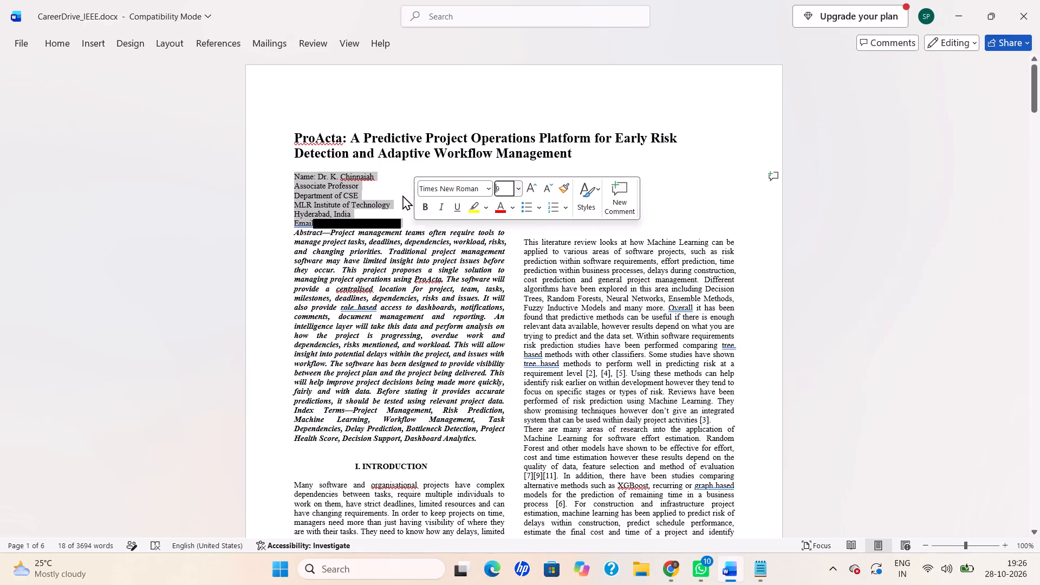
{"action": "left_click", "coordinate": [402, 195]}
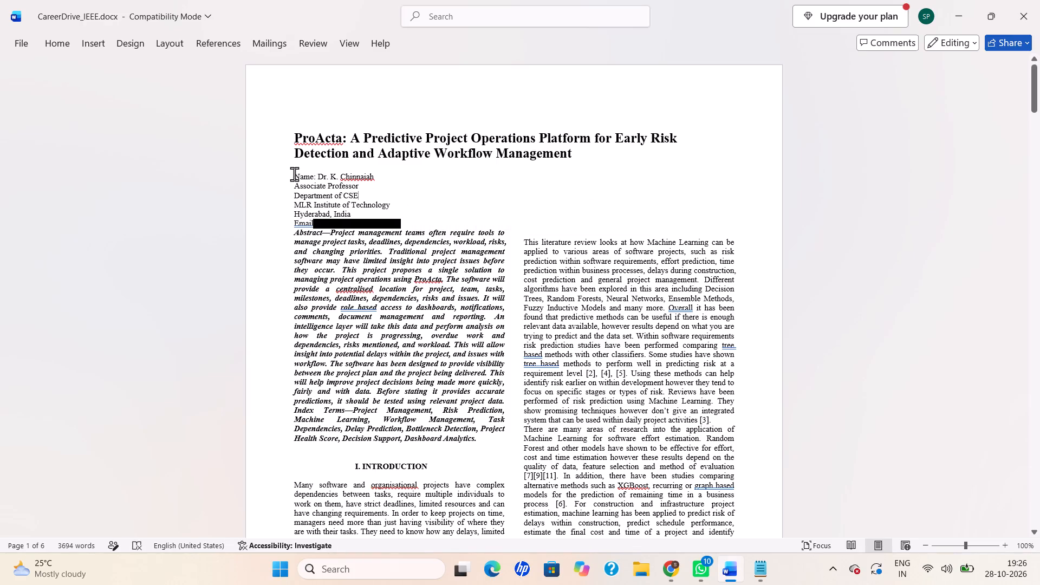
Add a blank line between the associate professor's email line and the abstract.
{"action": "left_click_drag", "start_coordinate": [291, 176], "coordinate": [392, 217]}
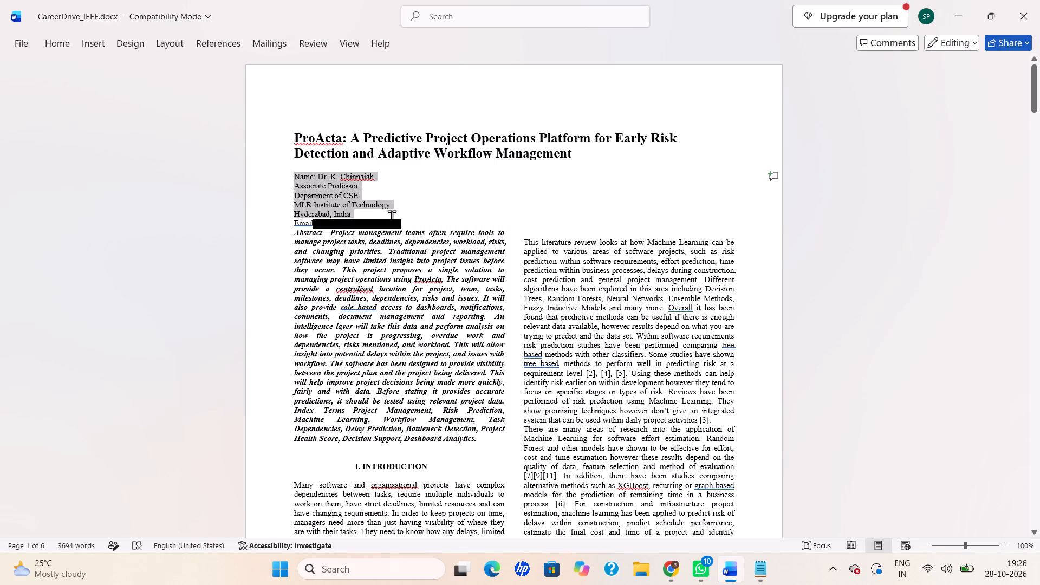
{"action": "left_click_drag", "start_coordinate": [392, 217], "coordinate": [395, 223]}
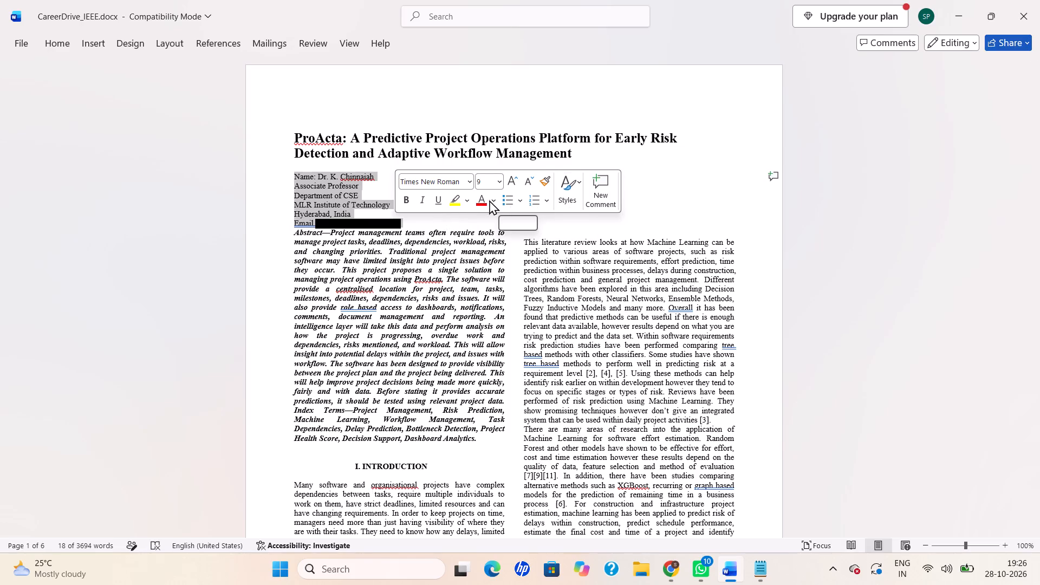
{"action": "left_click", "coordinate": [547, 226]}
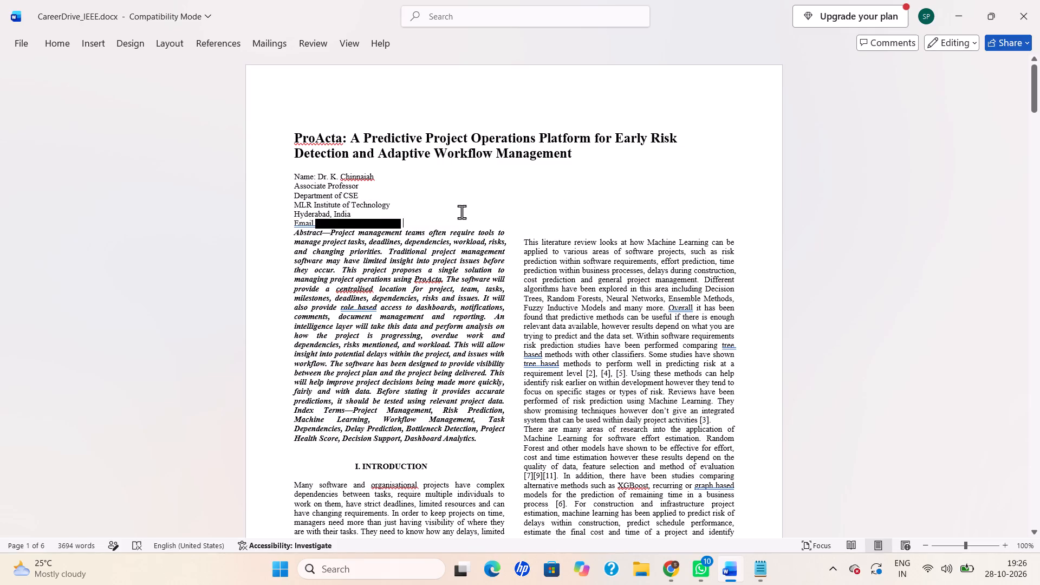
{"action": "key", "text": "Return"}
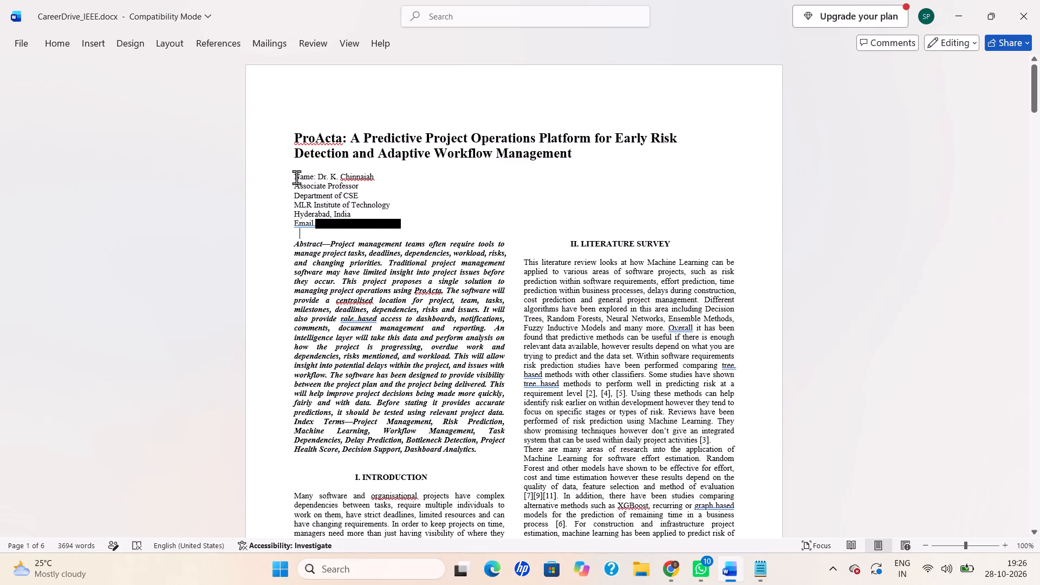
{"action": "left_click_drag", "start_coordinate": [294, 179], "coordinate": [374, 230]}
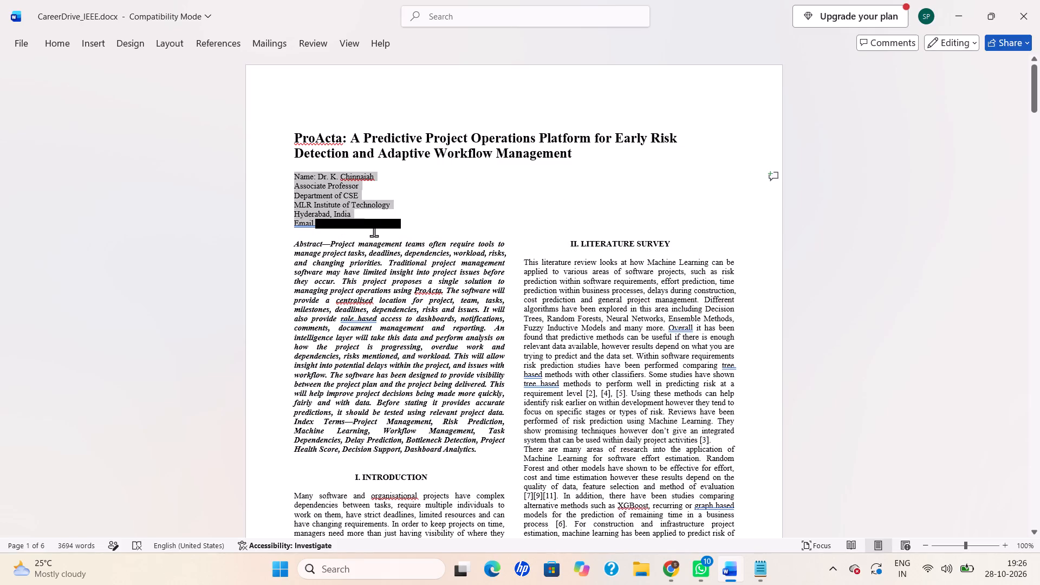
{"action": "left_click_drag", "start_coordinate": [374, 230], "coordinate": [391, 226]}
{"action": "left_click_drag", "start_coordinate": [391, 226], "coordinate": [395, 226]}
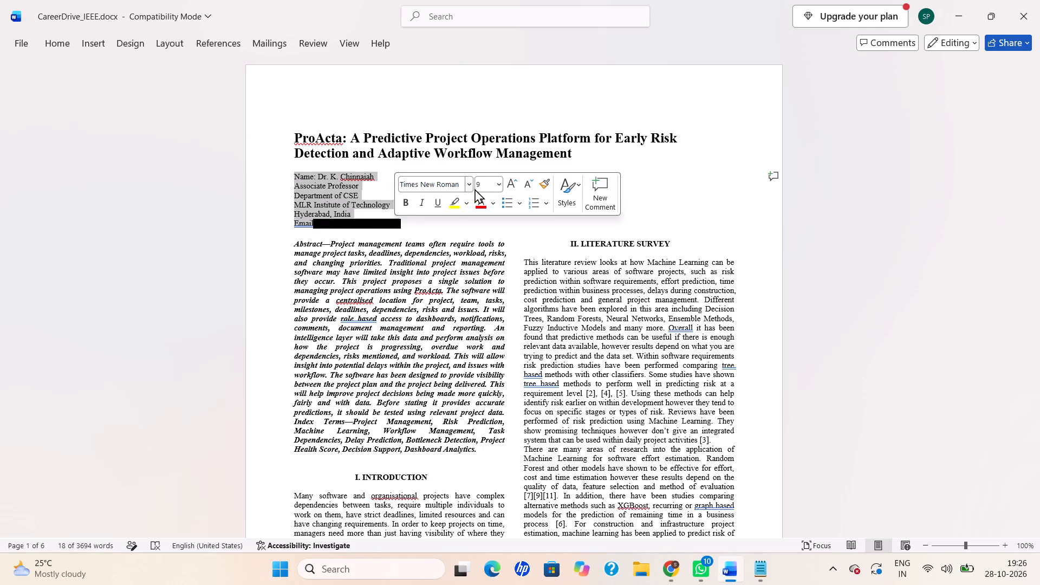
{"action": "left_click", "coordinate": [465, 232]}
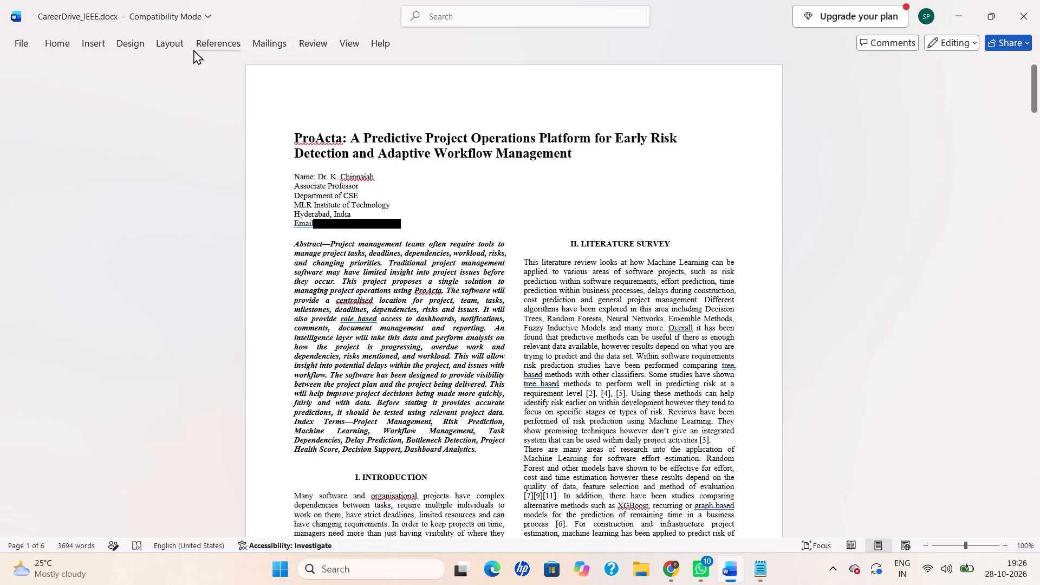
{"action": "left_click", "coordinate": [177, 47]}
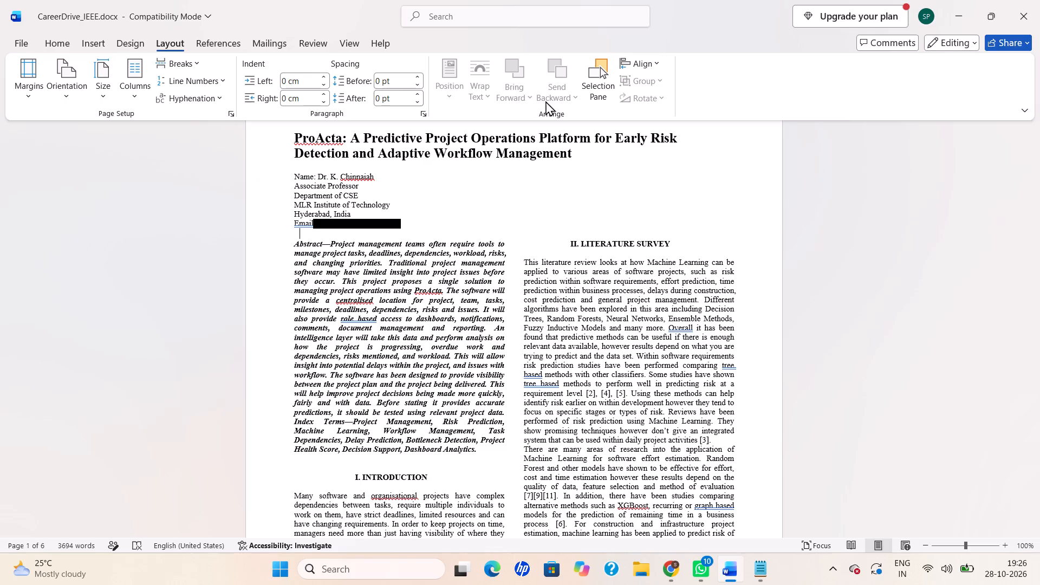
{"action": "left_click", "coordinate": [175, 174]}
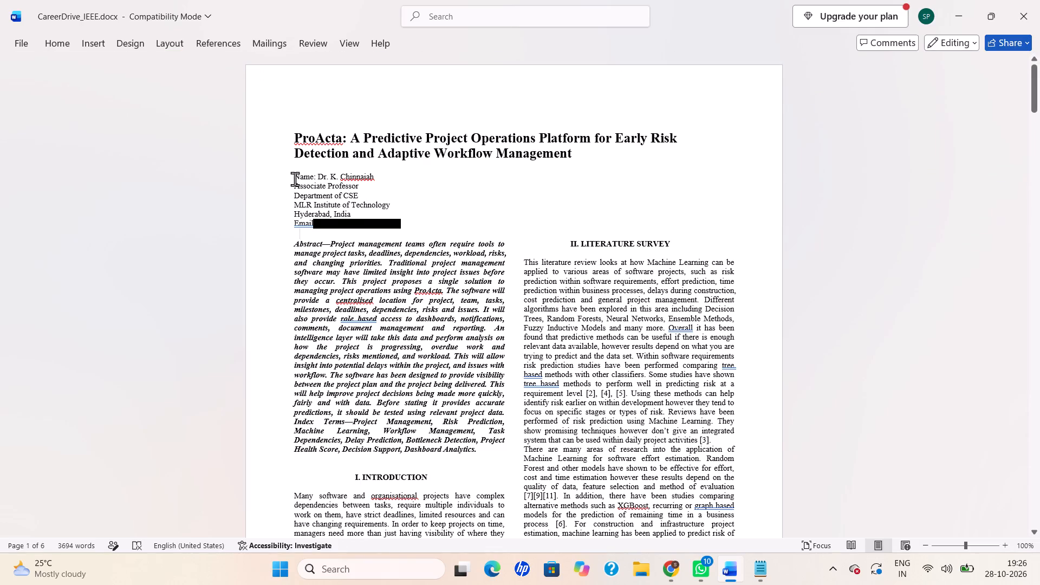
Set the font size of the associate professor's name line to 11.
{"action": "left_click_drag", "start_coordinate": [294, 179], "coordinate": [369, 174]}
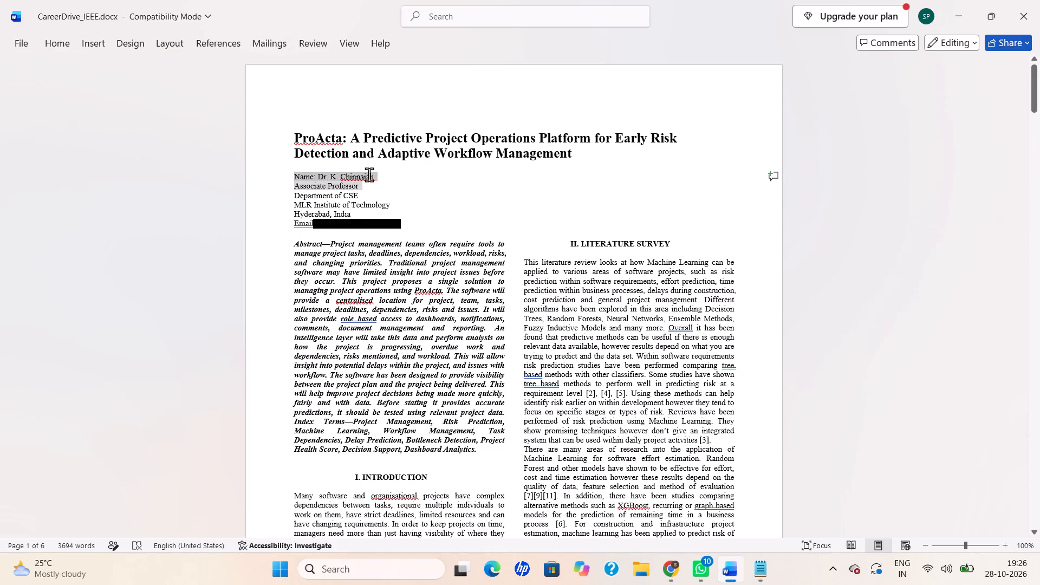
{"action": "left_click_drag", "start_coordinate": [369, 174], "coordinate": [373, 174]}
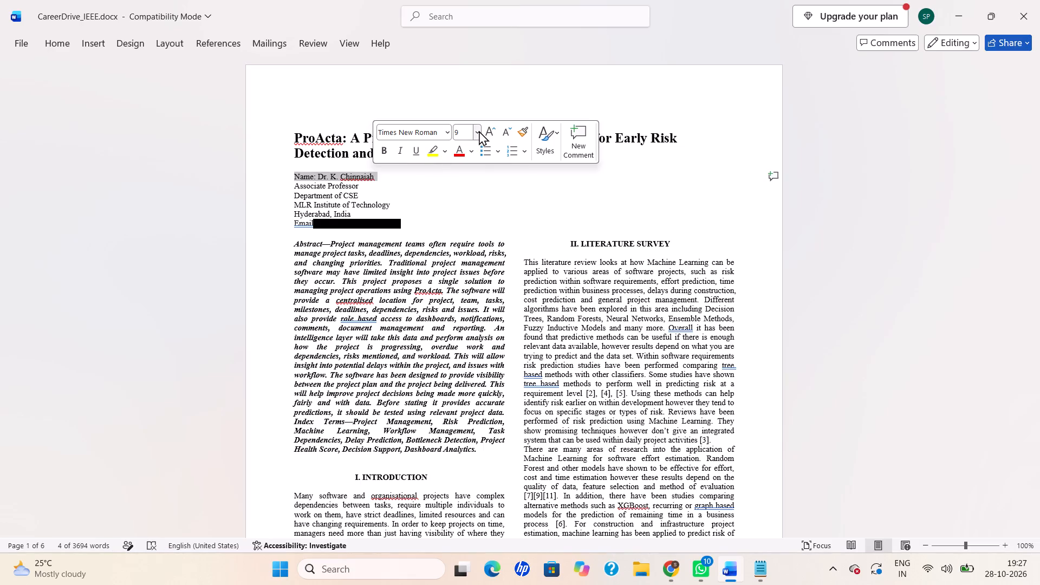
{"action": "left_click", "coordinate": [479, 131]}
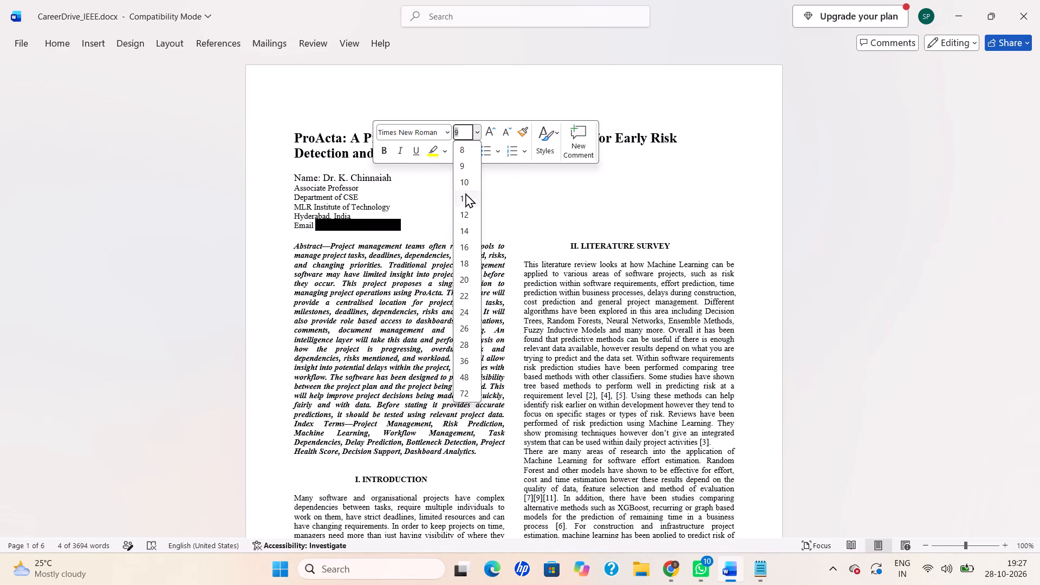
{"action": "left_click", "coordinate": [465, 193]}
{"action": "left_click", "coordinate": [415, 196]}
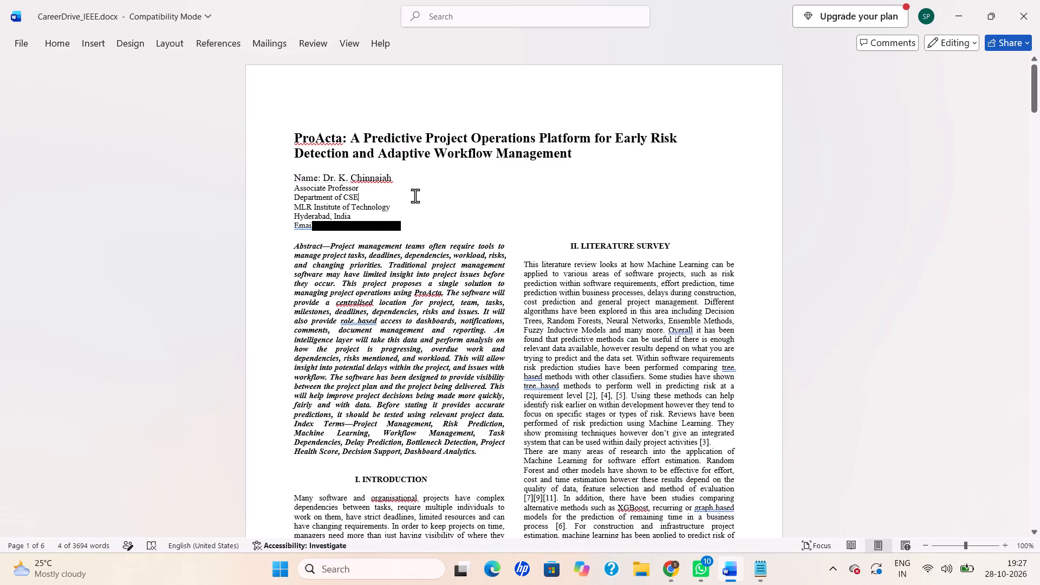
{"action": "left_click", "coordinate": [573, 180]}
{"action": "left_click", "coordinate": [552, 186]}
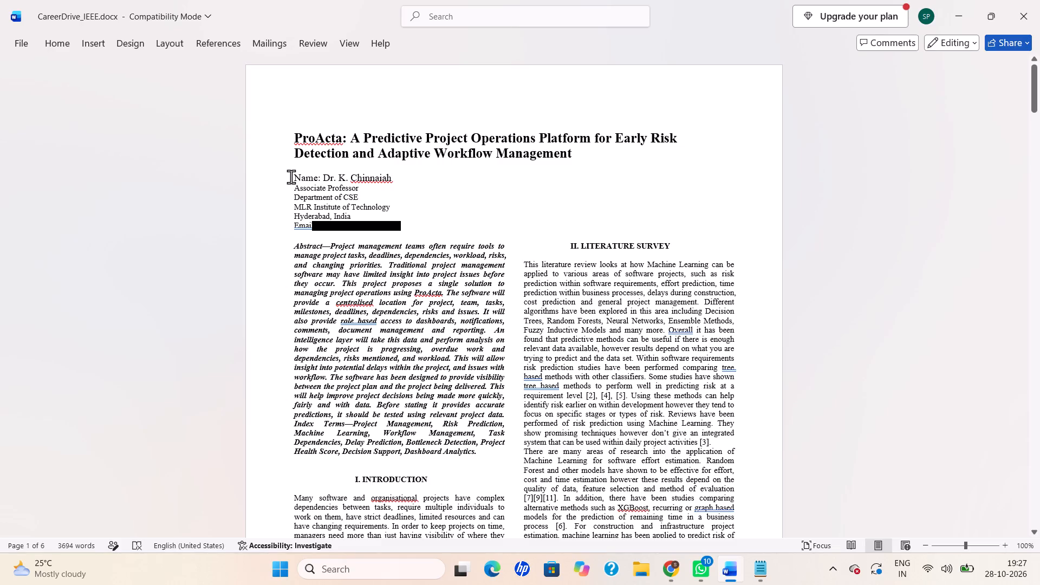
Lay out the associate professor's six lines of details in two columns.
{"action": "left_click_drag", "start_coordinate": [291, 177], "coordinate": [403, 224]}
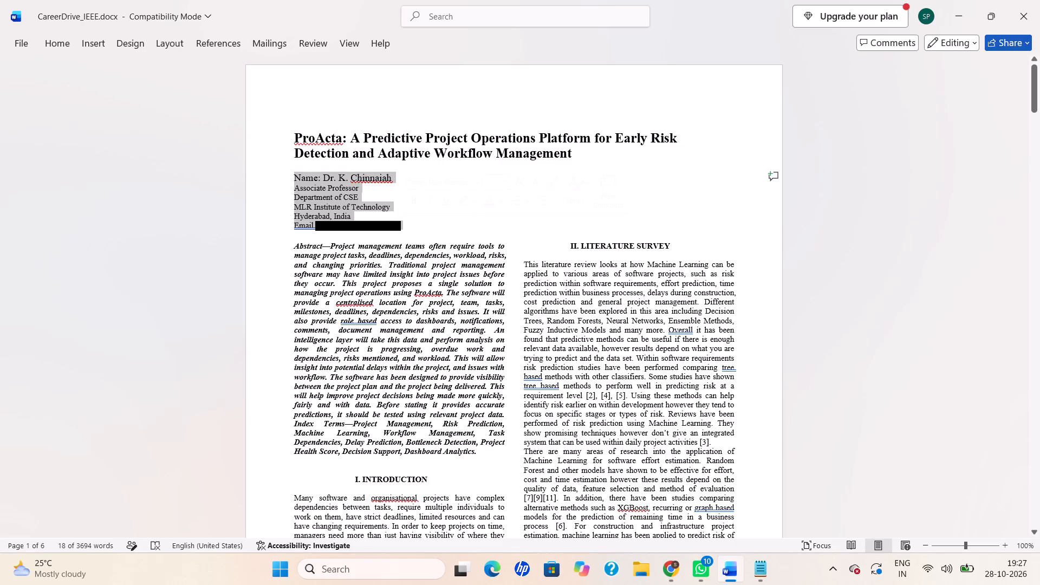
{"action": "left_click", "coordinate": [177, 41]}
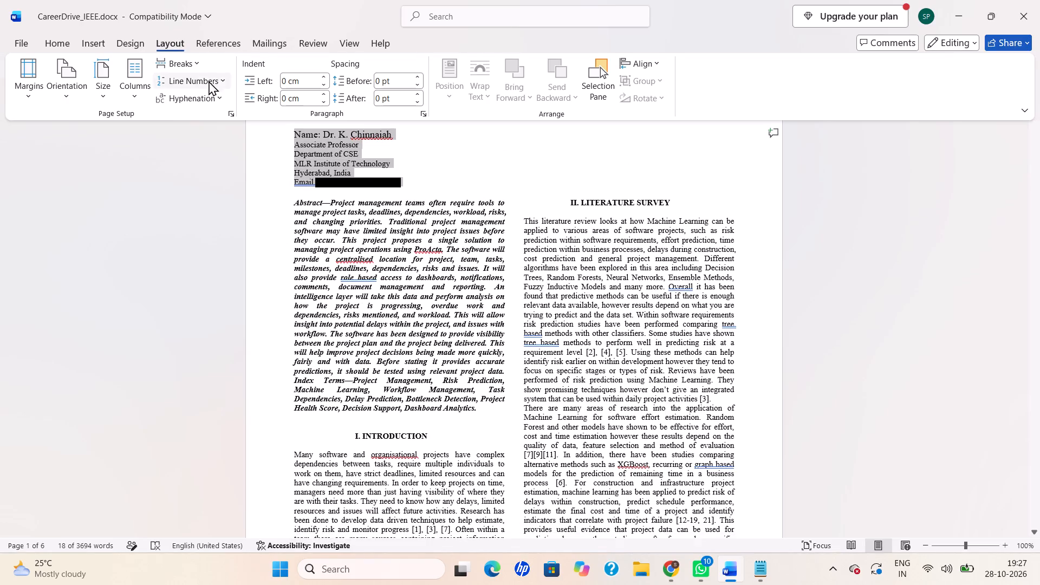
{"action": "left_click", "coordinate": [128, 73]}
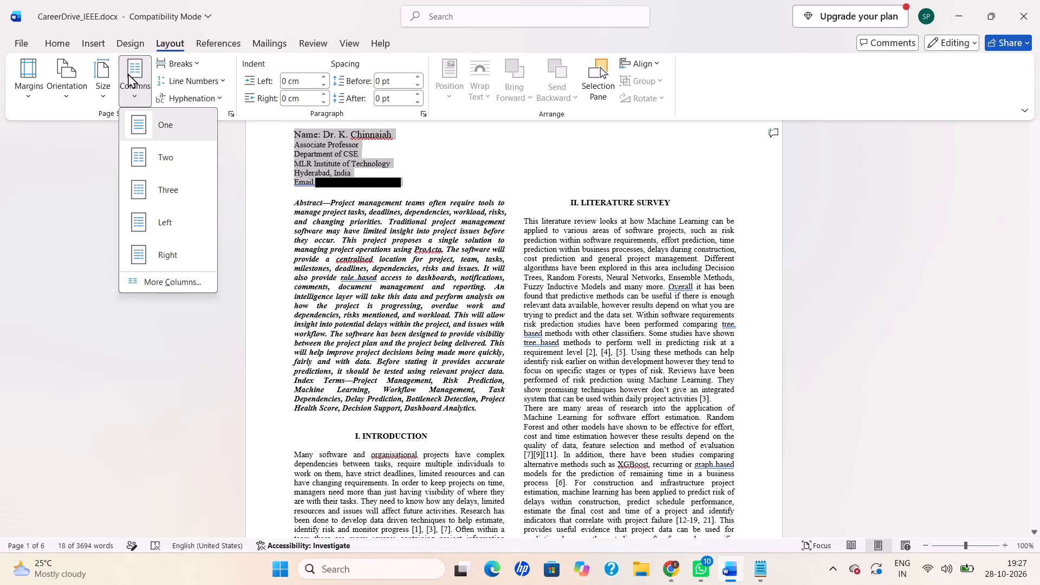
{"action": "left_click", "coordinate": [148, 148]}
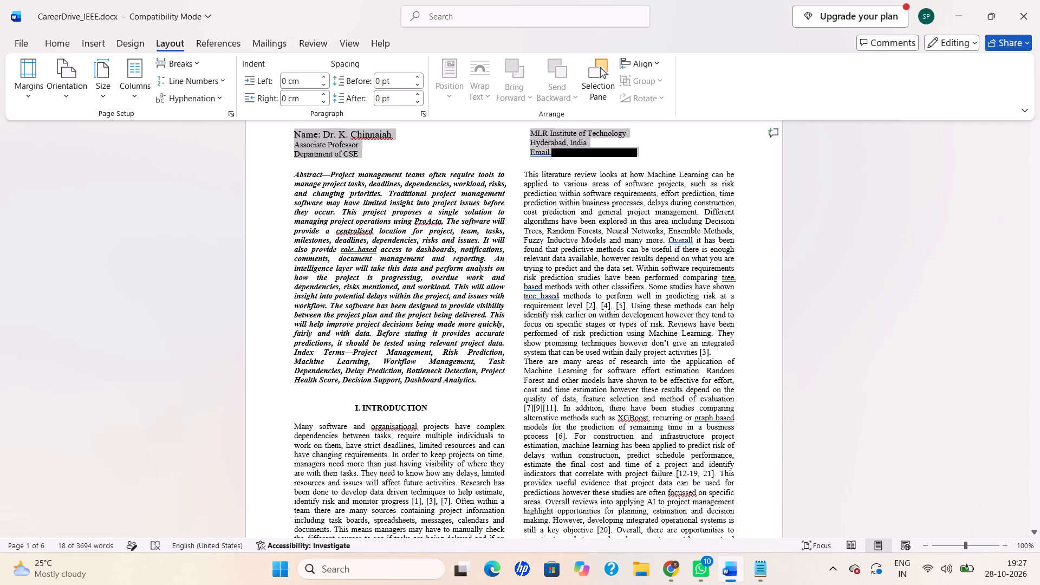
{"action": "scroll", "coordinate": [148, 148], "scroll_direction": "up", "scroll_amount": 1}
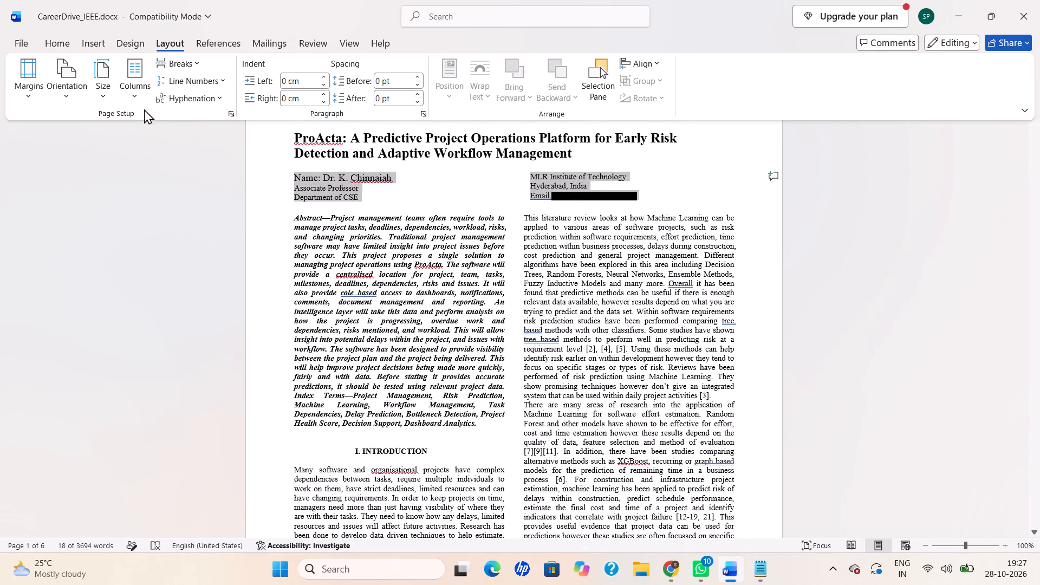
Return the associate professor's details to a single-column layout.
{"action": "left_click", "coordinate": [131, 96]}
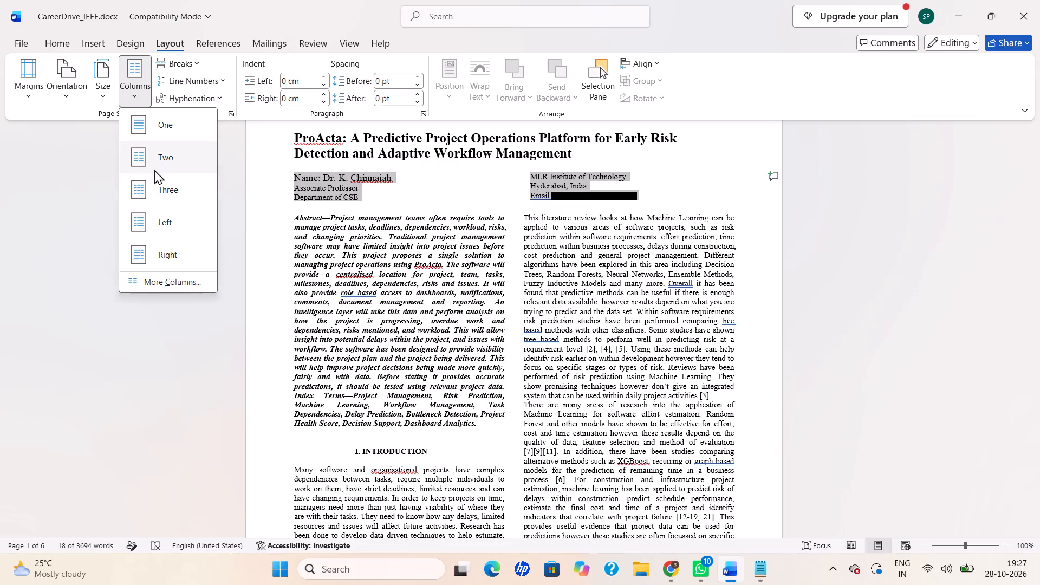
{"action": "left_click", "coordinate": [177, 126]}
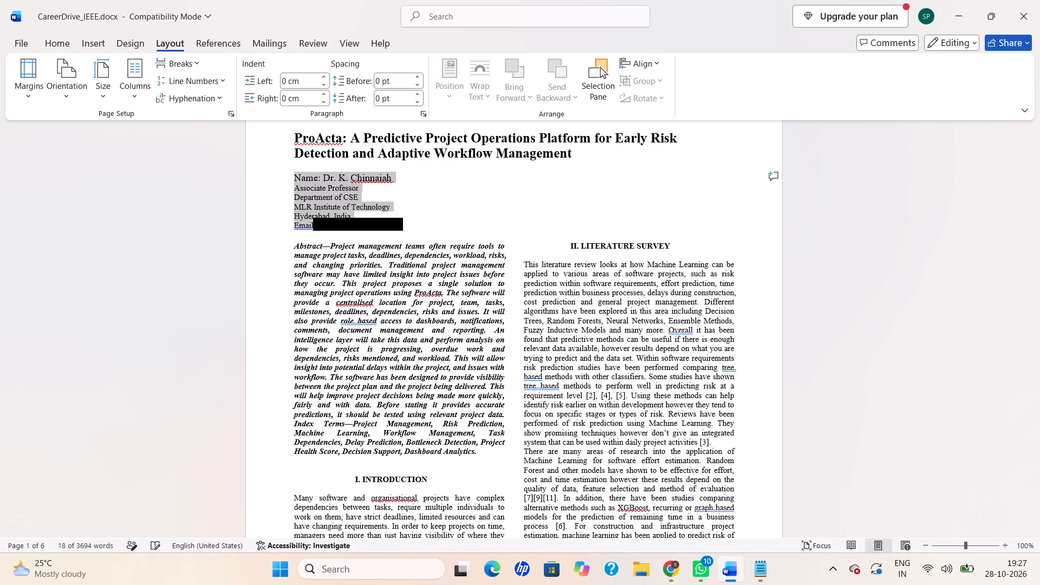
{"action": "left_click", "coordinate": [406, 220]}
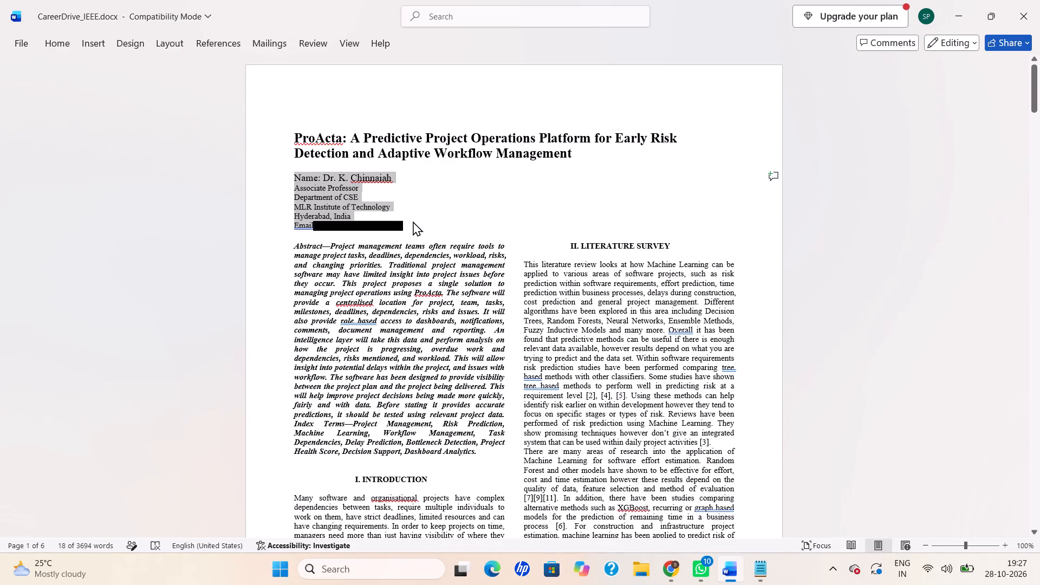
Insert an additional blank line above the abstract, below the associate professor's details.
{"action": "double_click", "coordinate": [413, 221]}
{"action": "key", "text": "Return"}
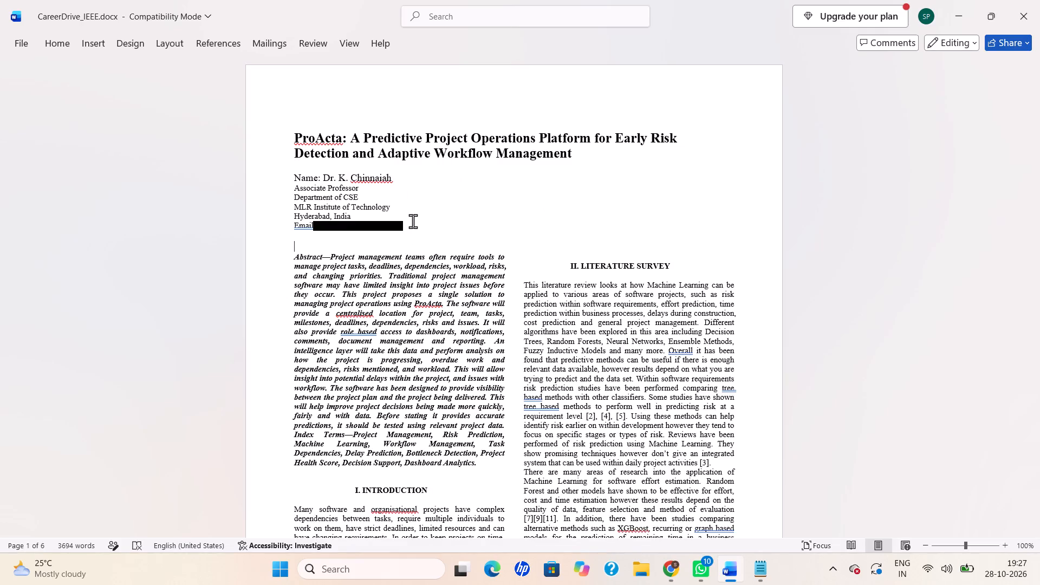
Copy the details of the three student authors from the Notepad text and return to the Word document.
{"action": "left_click", "coordinate": [760, 584]}
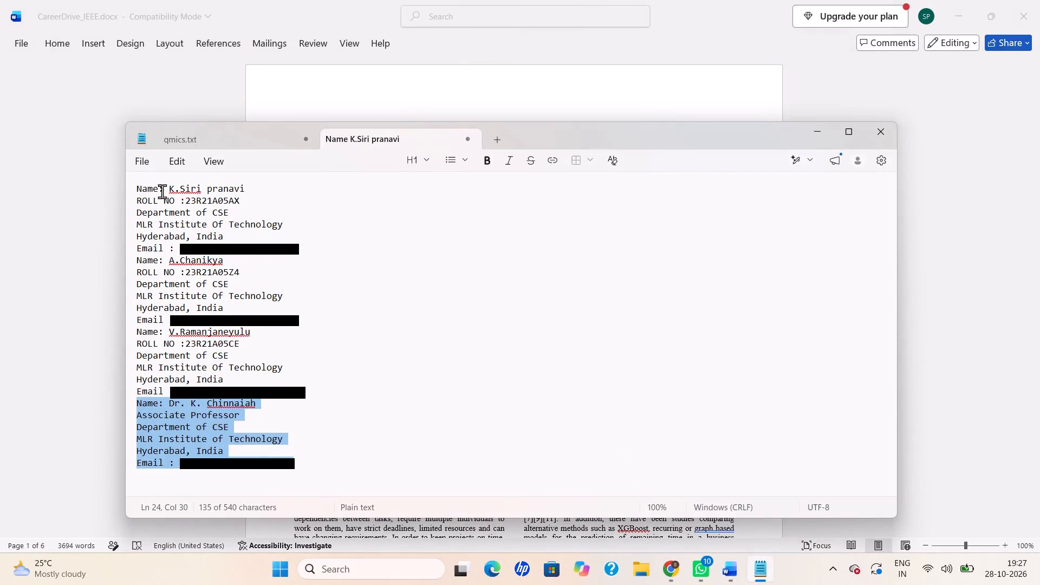
{"action": "left_click_drag", "start_coordinate": [138, 187], "coordinate": [246, 282]}
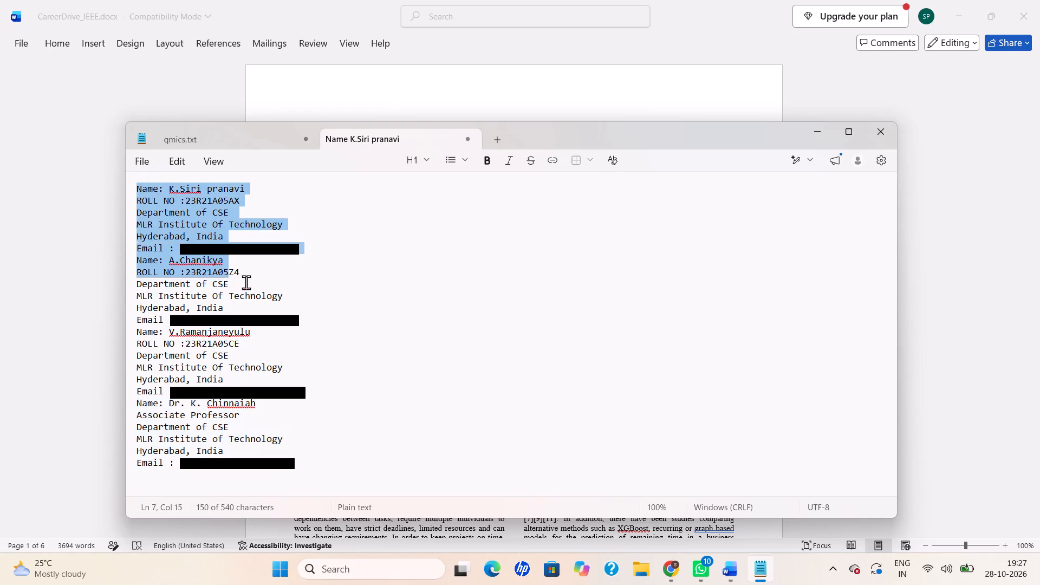
{"action": "left_click_drag", "start_coordinate": [246, 282], "coordinate": [303, 393]}
{"action": "key", "text": "ctrl+c"}
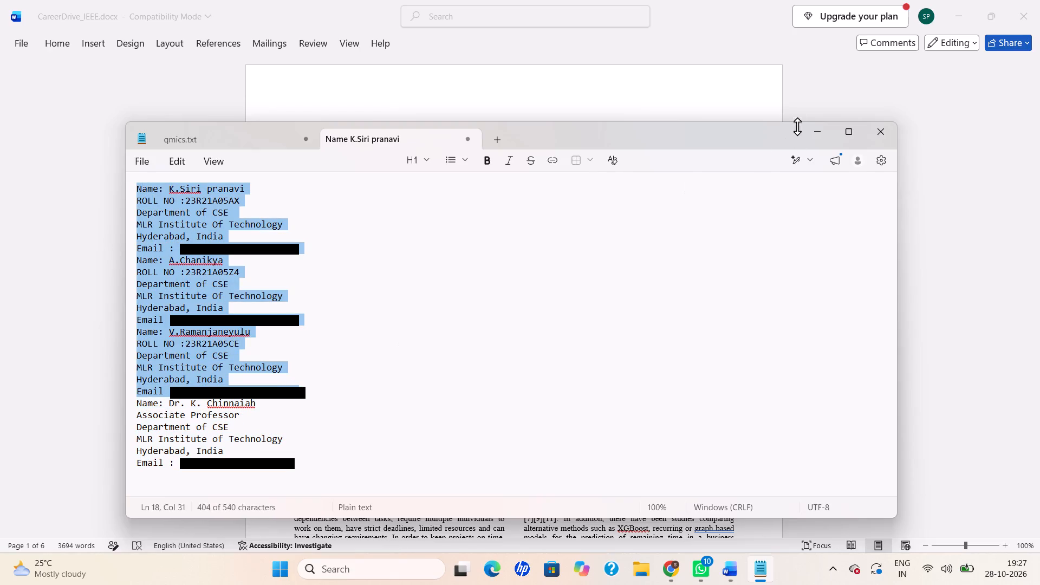
{"action": "left_click", "coordinate": [813, 128]}
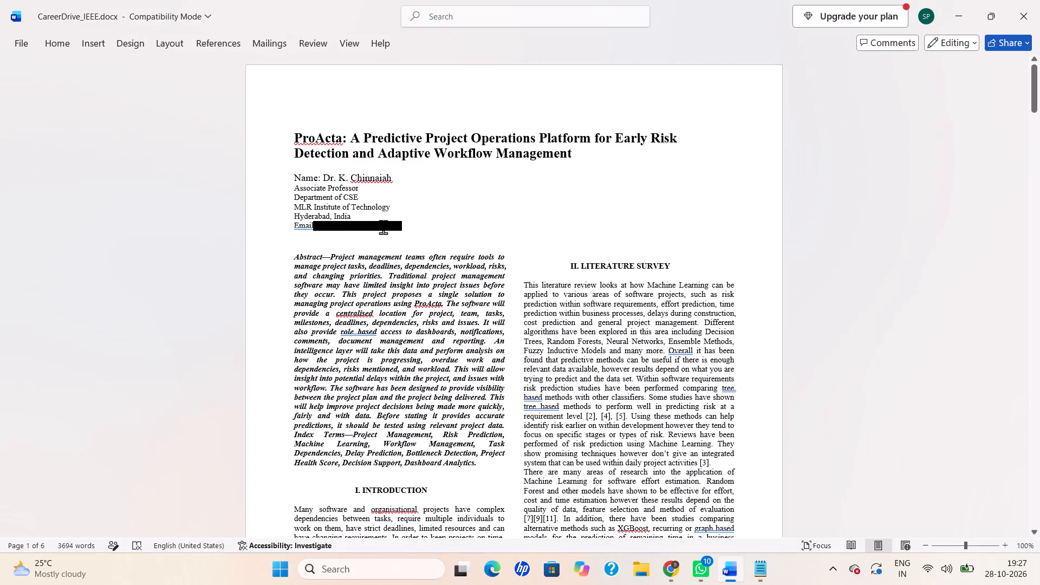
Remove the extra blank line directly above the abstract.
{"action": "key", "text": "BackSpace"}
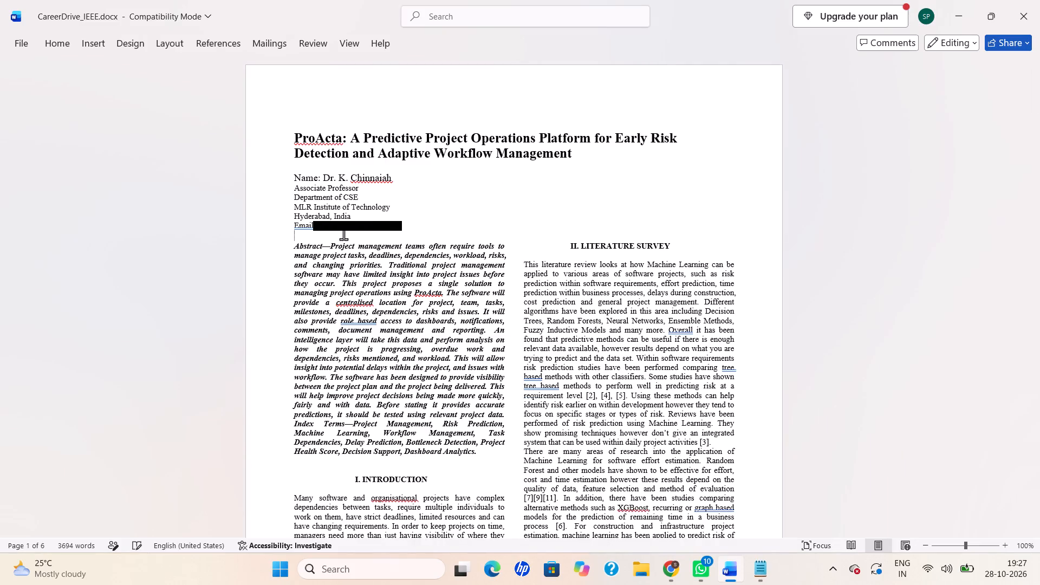
Paste the copied details of the three student authors below the associate professor's details, above the abstract.
{"action": "key", "text": "ctrl+v"}
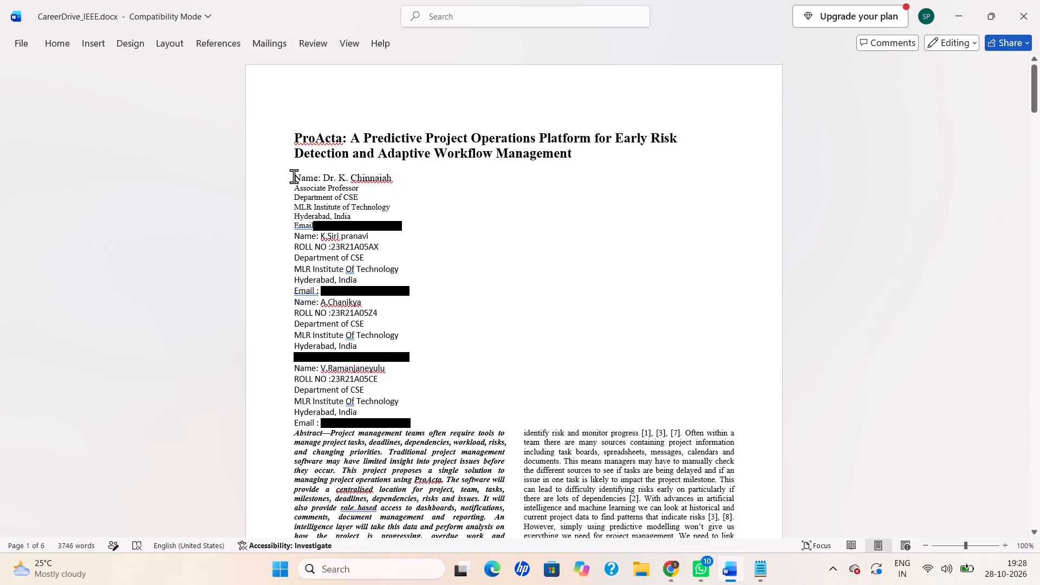
Lay out the details of all four authors, from the associate professor to the third student, in two columns.
{"action": "left_click_drag", "start_coordinate": [294, 176], "coordinate": [422, 419]}
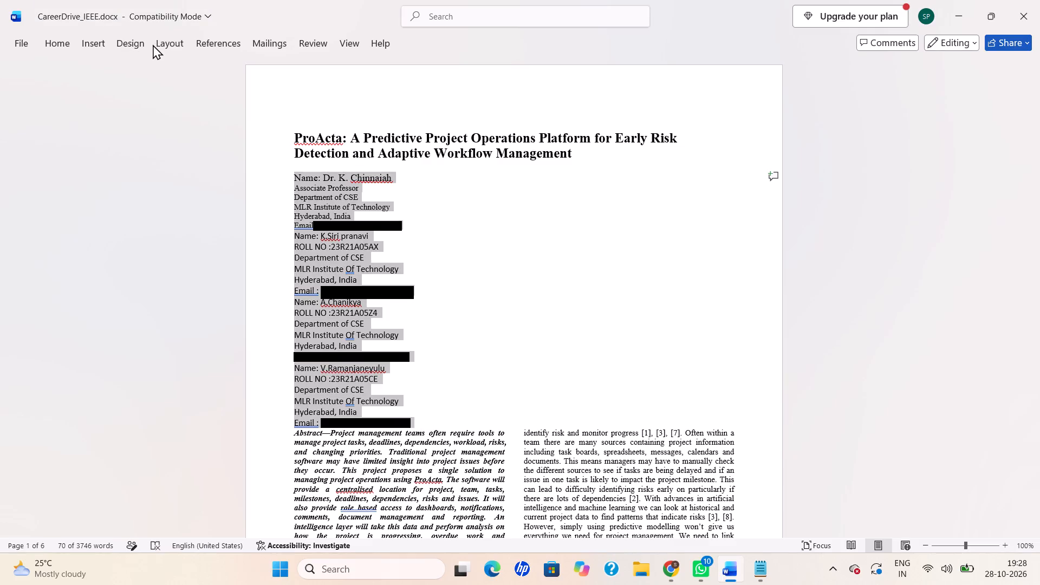
{"action": "left_click", "coordinate": [154, 47]}
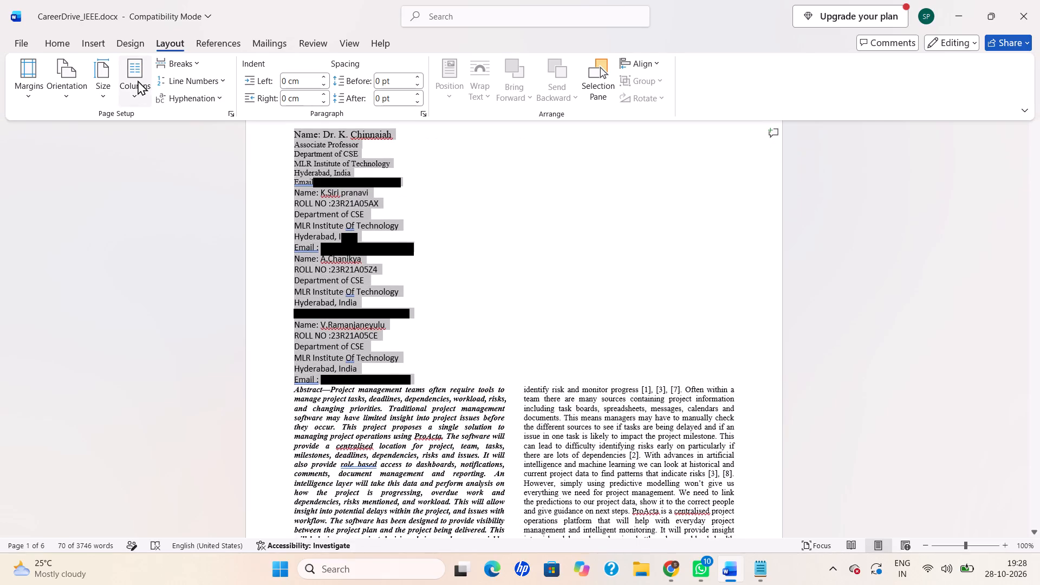
{"action": "left_click", "coordinate": [138, 80]}
{"action": "left_click", "coordinate": [158, 151]}
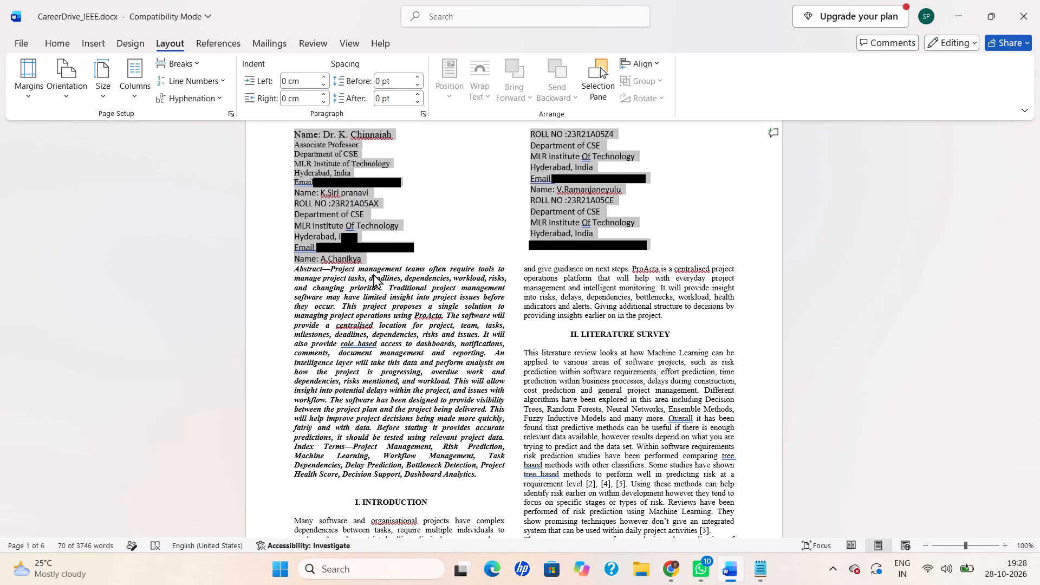
{"action": "left_click", "coordinate": [436, 235]}
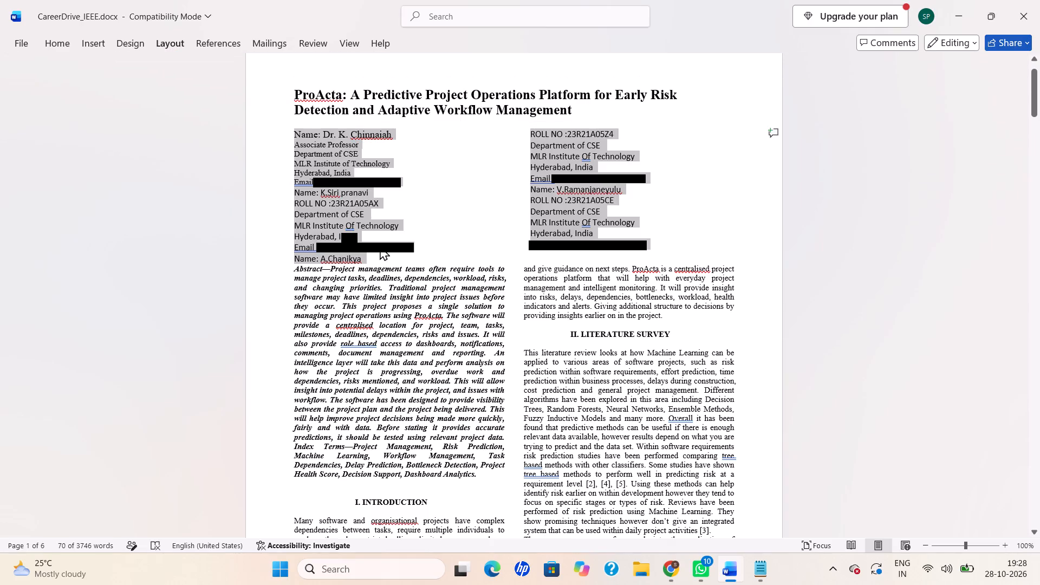
{"action": "left_click", "coordinate": [469, 229]}
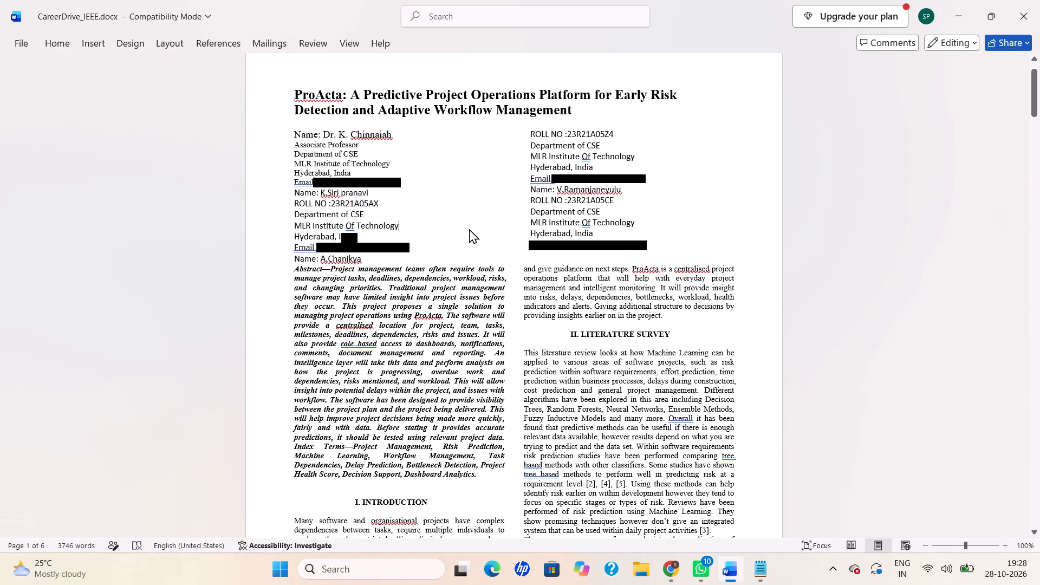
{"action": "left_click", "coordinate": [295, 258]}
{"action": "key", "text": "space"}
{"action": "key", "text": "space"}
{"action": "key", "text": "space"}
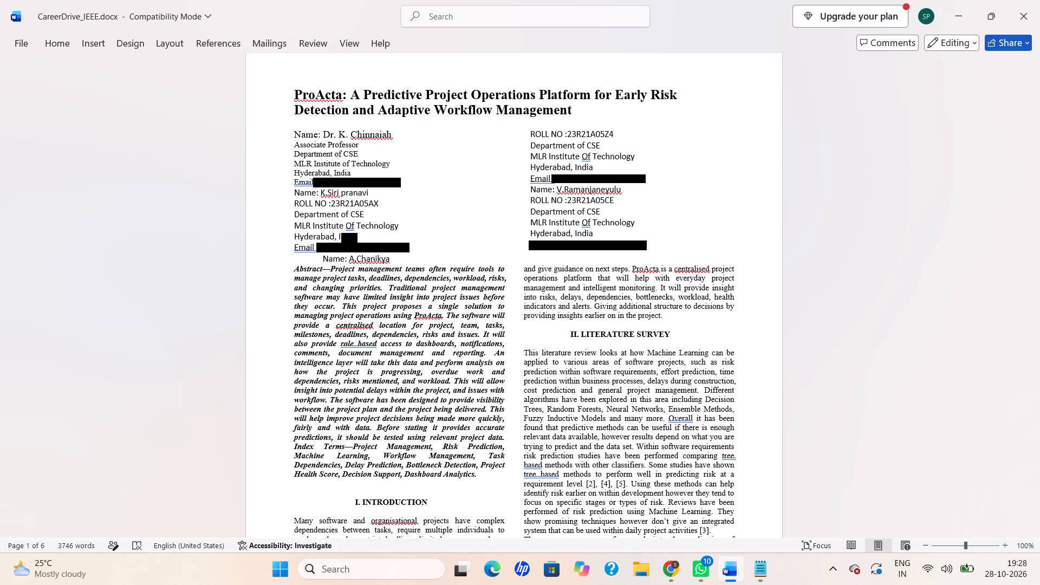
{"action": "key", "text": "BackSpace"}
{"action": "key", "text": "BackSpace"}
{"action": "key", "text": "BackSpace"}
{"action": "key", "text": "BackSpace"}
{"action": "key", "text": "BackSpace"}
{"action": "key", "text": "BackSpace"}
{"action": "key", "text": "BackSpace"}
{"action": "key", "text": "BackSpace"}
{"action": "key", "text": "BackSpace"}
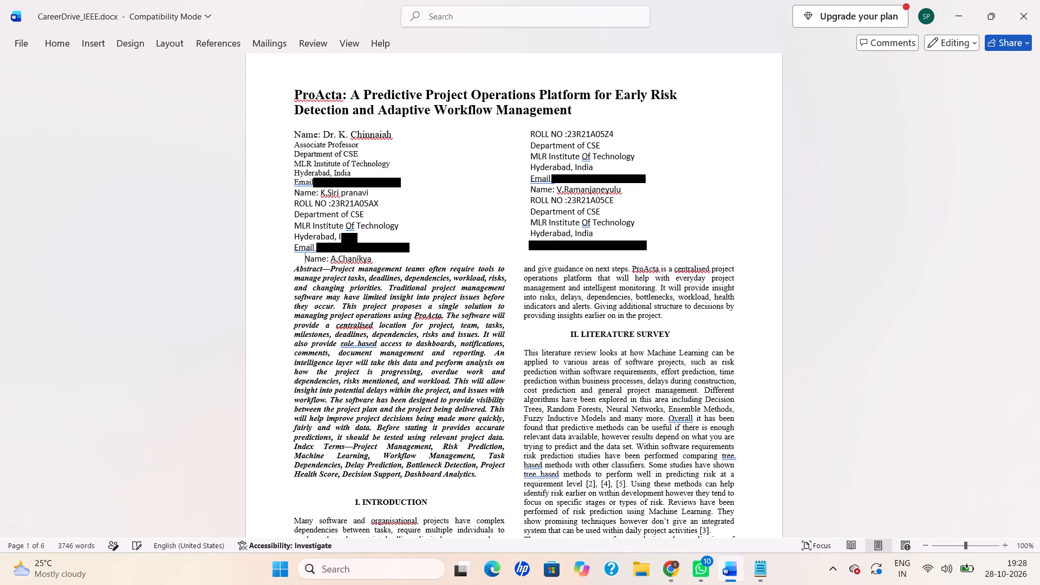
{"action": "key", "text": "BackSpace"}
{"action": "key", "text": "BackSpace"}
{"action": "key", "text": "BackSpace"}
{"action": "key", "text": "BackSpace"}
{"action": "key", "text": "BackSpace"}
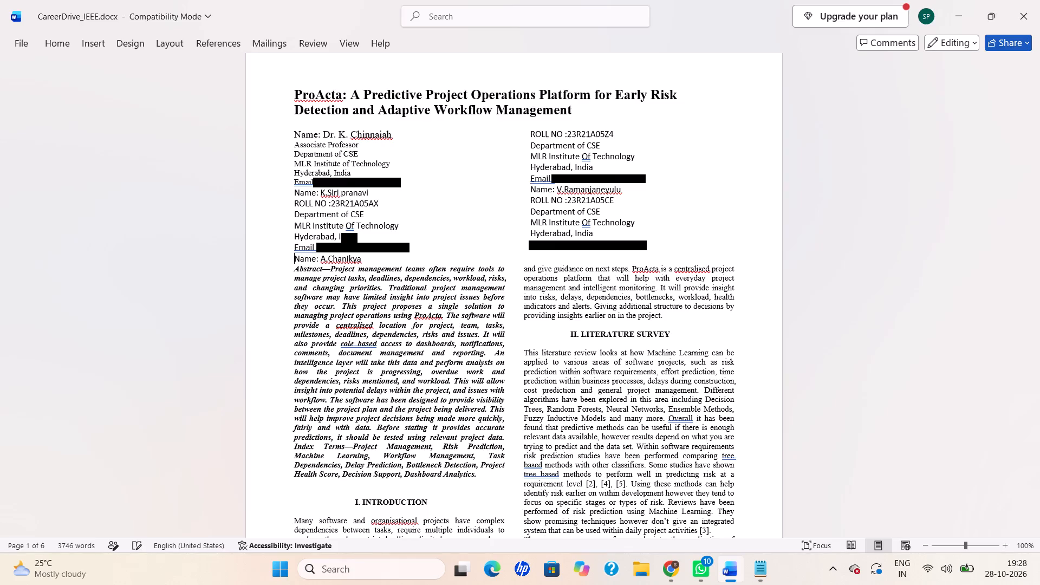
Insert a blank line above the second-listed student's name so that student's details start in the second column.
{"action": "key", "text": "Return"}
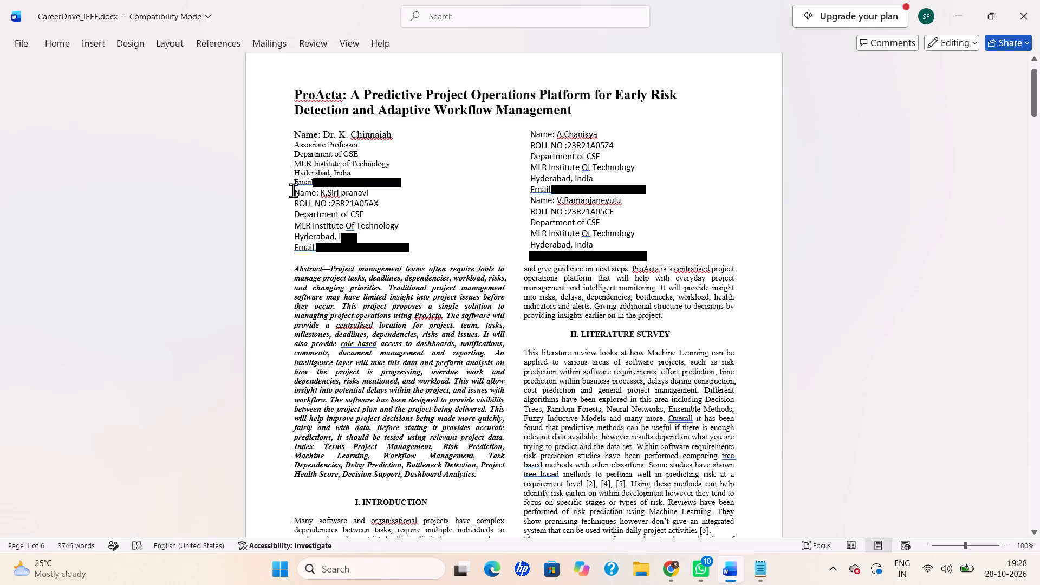
Move the first-listed student's details below the second-listed student's email line, removing the blank line left at their old place.
{"action": "left_click_drag", "start_coordinate": [293, 190], "coordinate": [437, 251]}
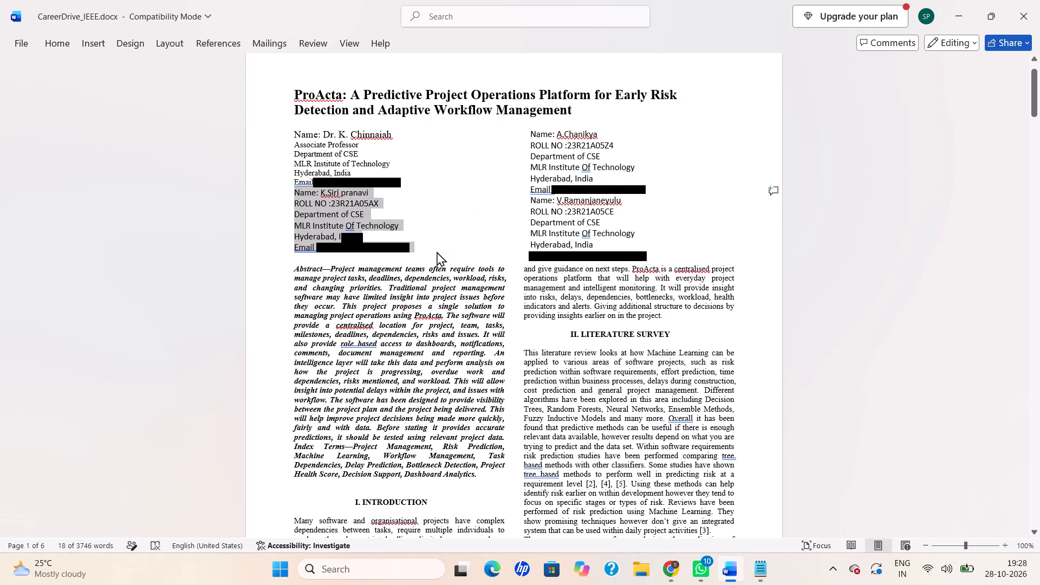
{"action": "key", "text": "ctrl+c"}
{"action": "key", "text": "BackSpace"}
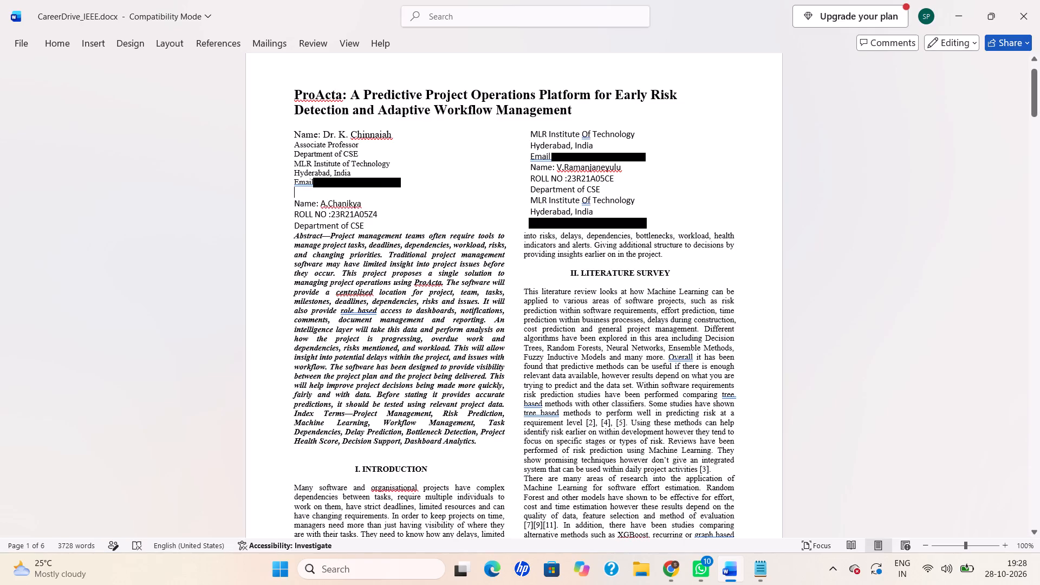
{"action": "key", "text": "BackSpace"}
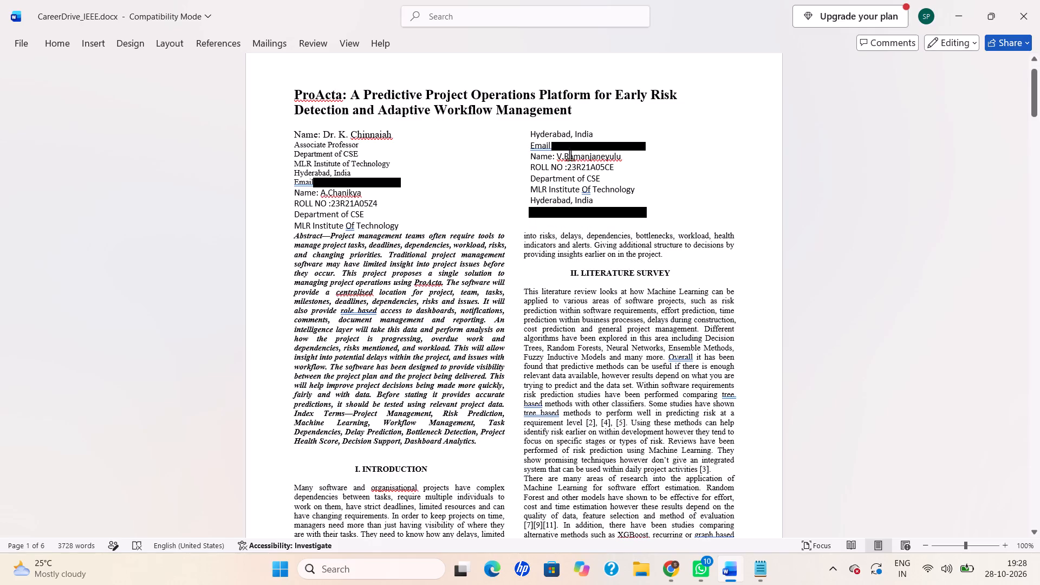
{"action": "left_click", "coordinate": [646, 144]}
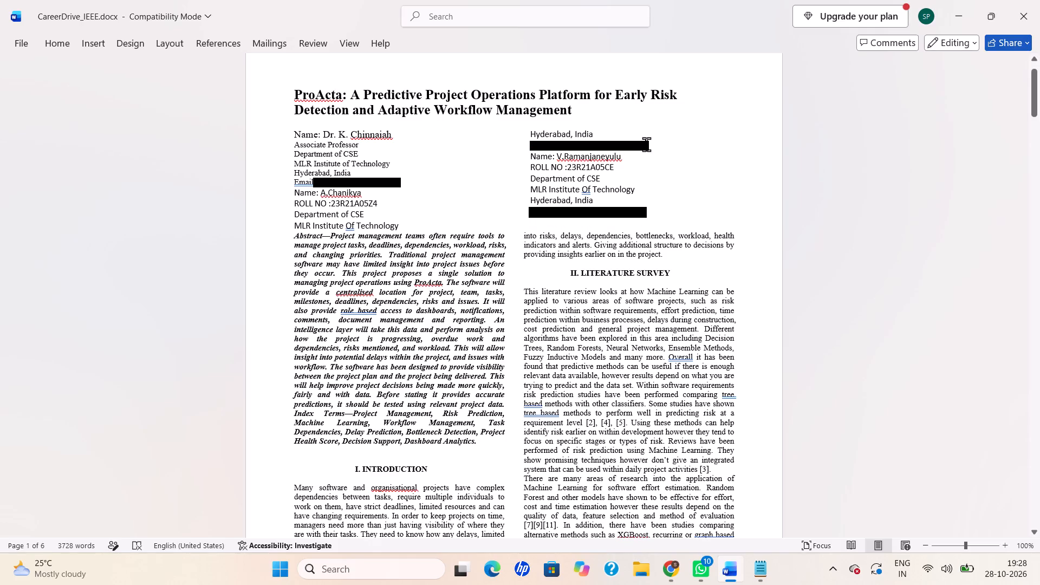
{"action": "key", "text": "Return"}
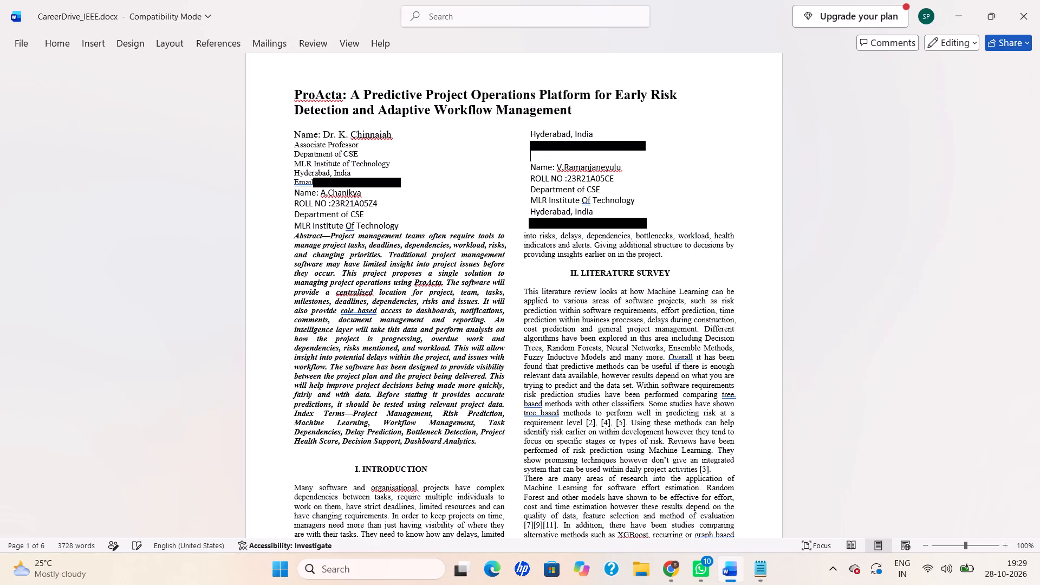
{"action": "key", "text": "ctrl+v"}
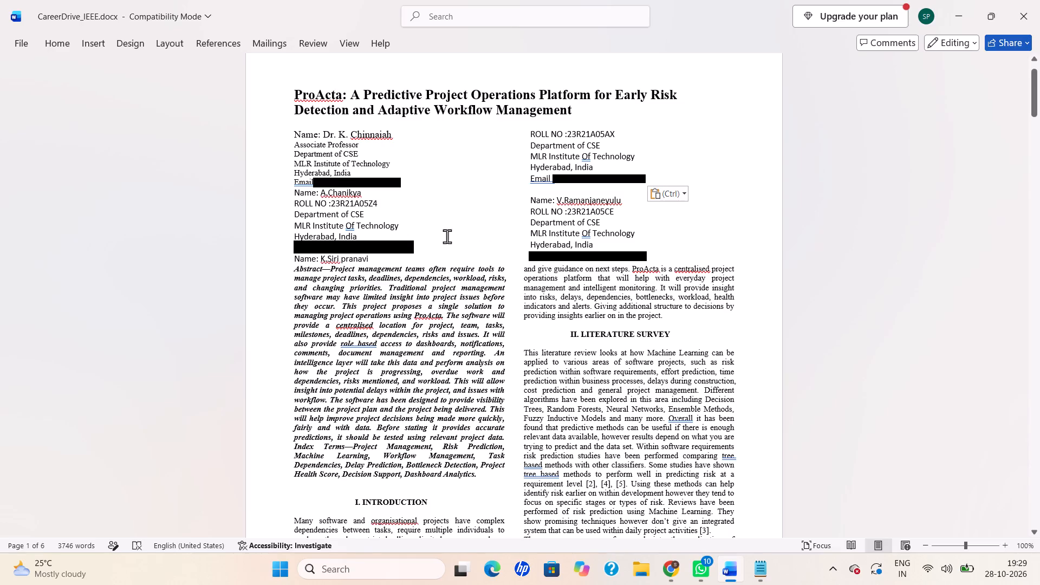
Insert two blank lines above the moved student's name so the whole block starts at the top of the second column.
{"action": "left_click", "coordinate": [294, 256]}
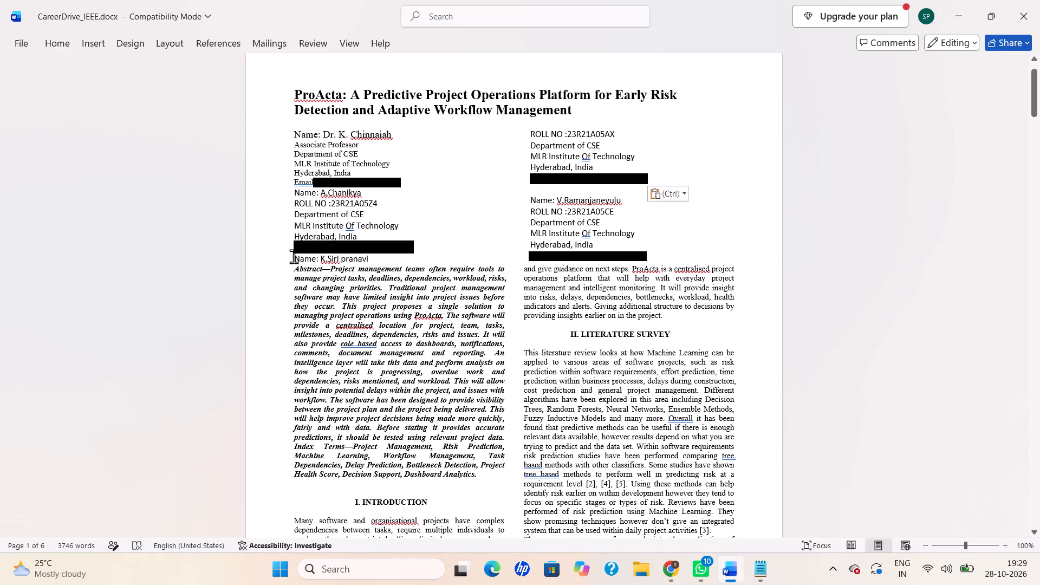
{"action": "key", "text": "Return"}
{"action": "key", "text": "BackSpace"}
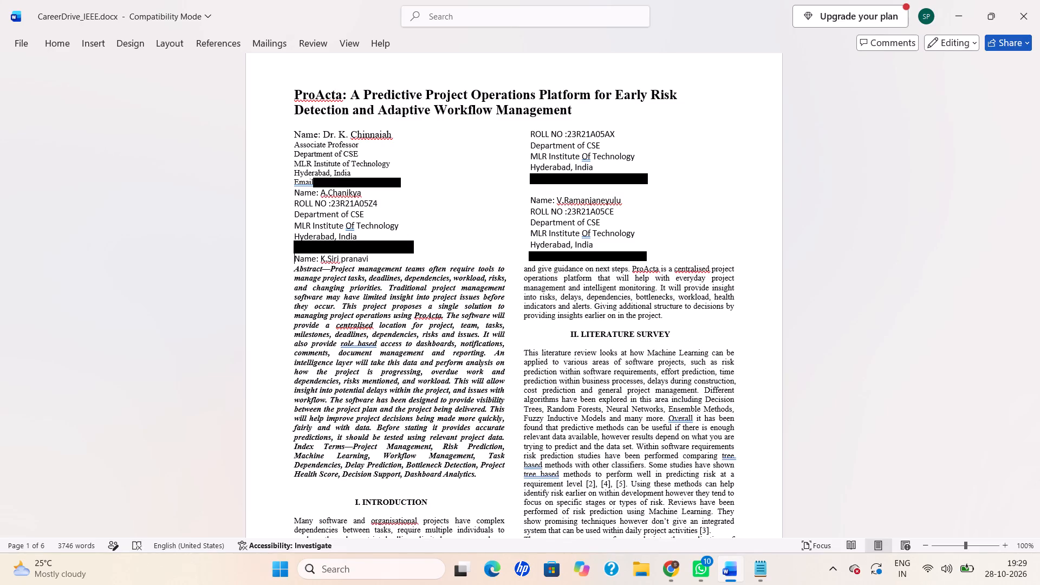
{"action": "key", "text": "Return"}
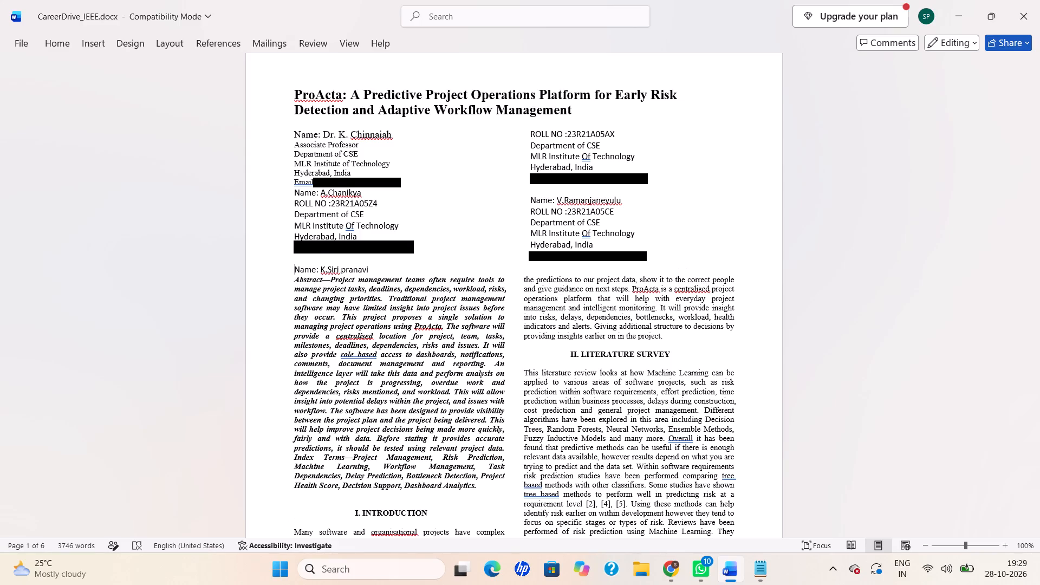
{"action": "key", "text": "Return"}
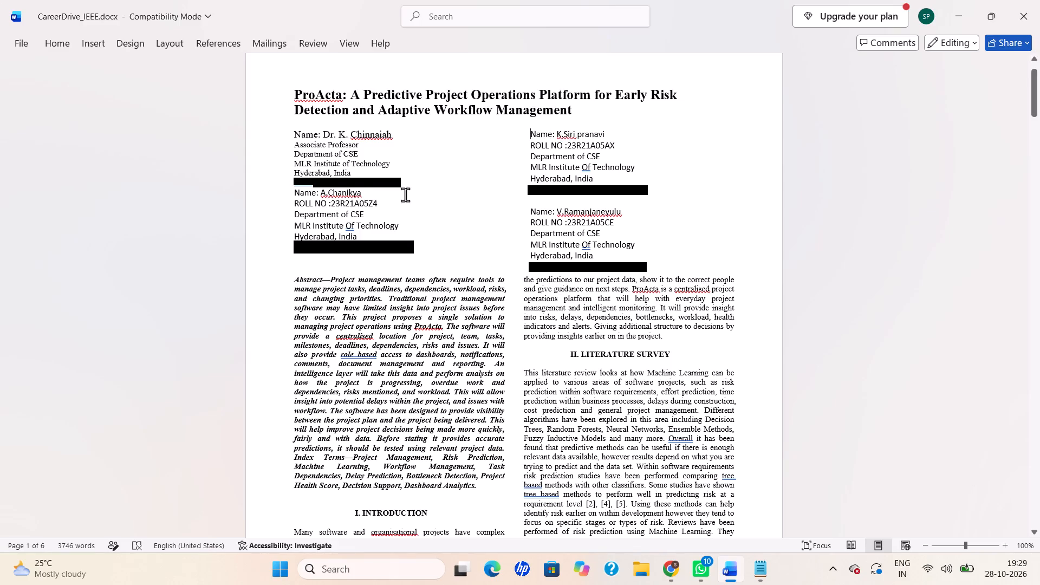
Format the two students' details in the second author column as Times New Roman, size 9.
{"action": "left_click_drag", "start_coordinate": [531, 134], "coordinate": [661, 270]}
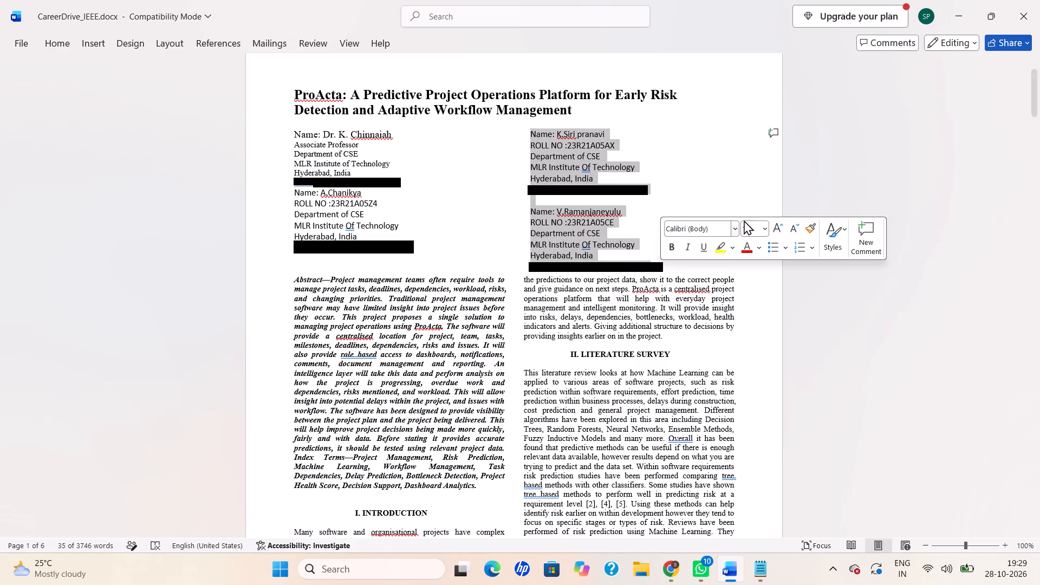
{"action": "left_click", "coordinate": [737, 226]}
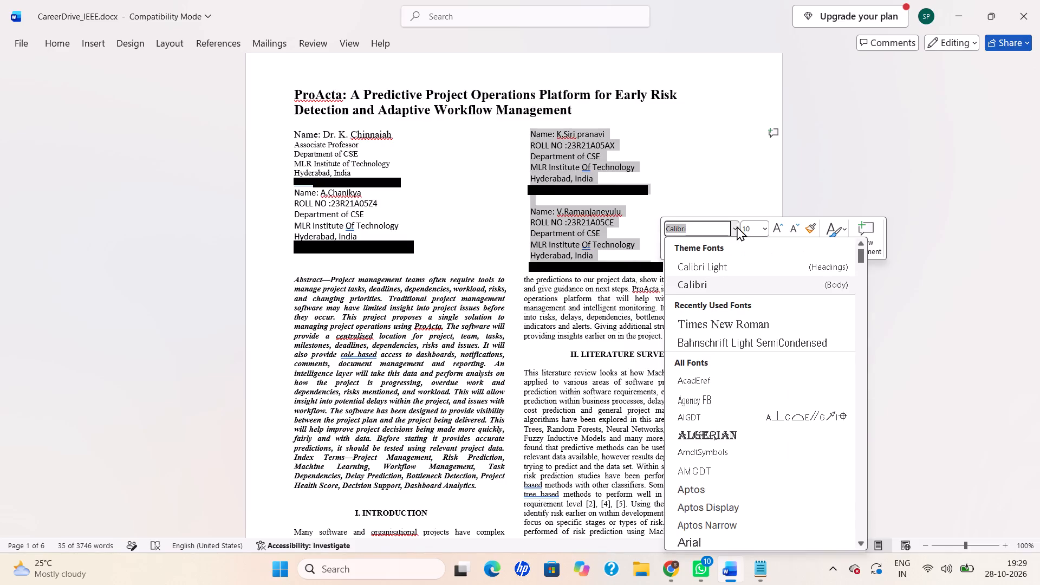
{"action": "key", "text": "BackSpace"}
{"action": "type", "text": "tim"}
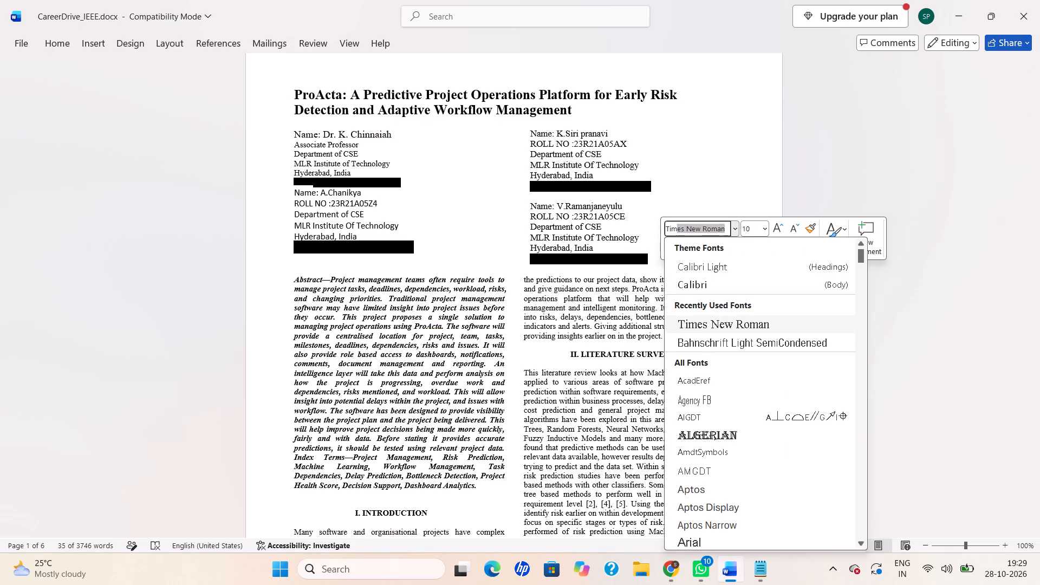
{"action": "key", "text": "Return"}
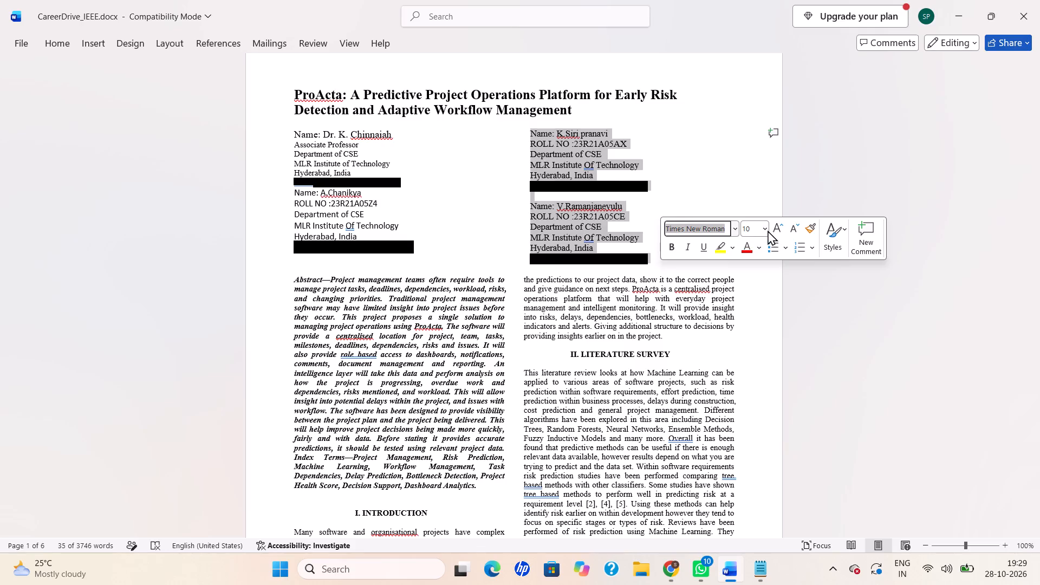
{"action": "left_click", "coordinate": [766, 230]}
{"action": "left_click", "coordinate": [760, 259]}
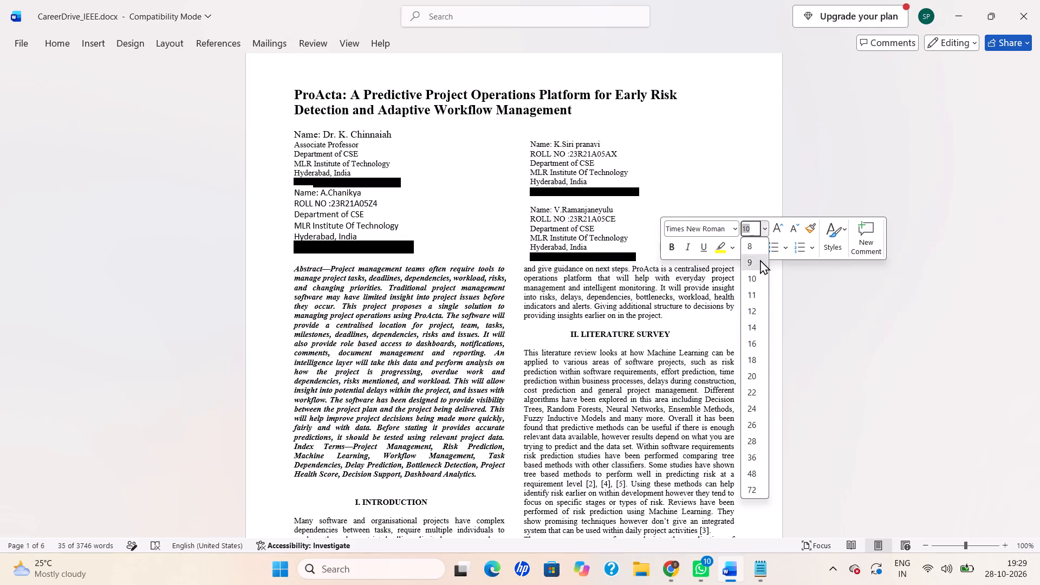
{"action": "left_click", "coordinate": [679, 136]}
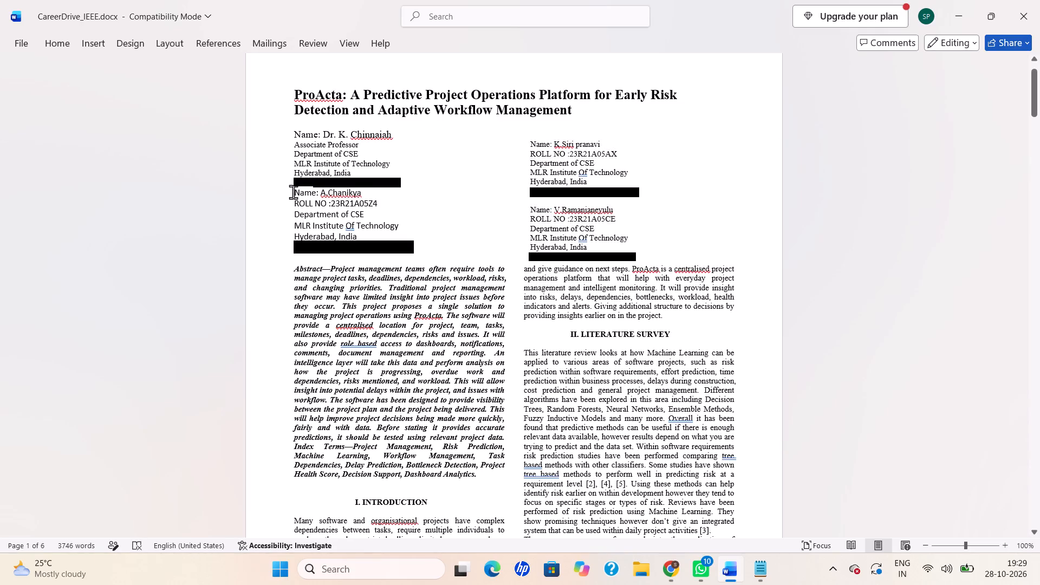
Format the student's details below the associate professor in the first author column as Times New Roman, size 9.
{"action": "left_click_drag", "start_coordinate": [293, 192], "coordinate": [406, 252]}
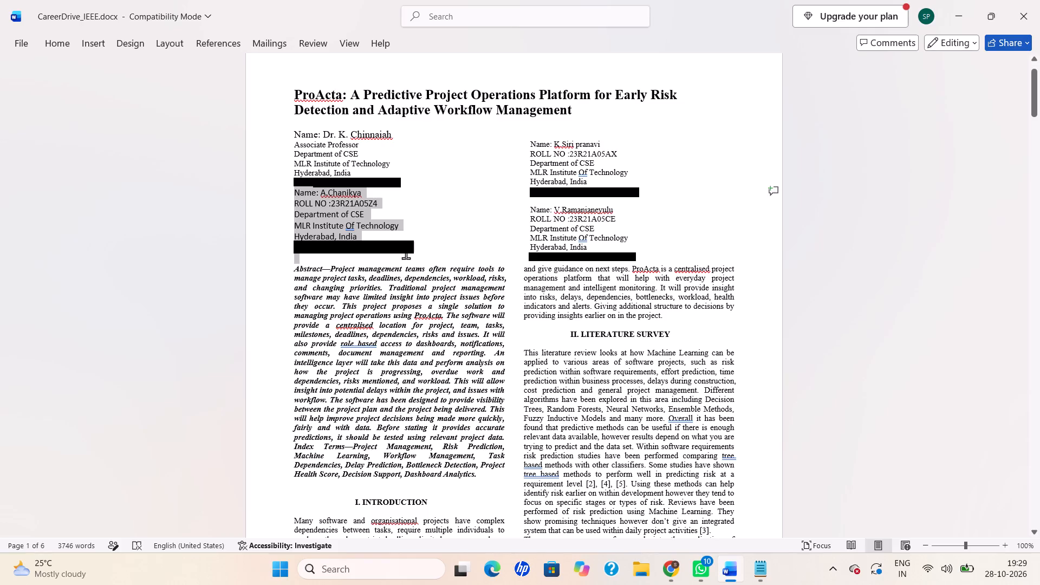
{"action": "left_click_drag", "start_coordinate": [406, 252], "coordinate": [411, 248]}
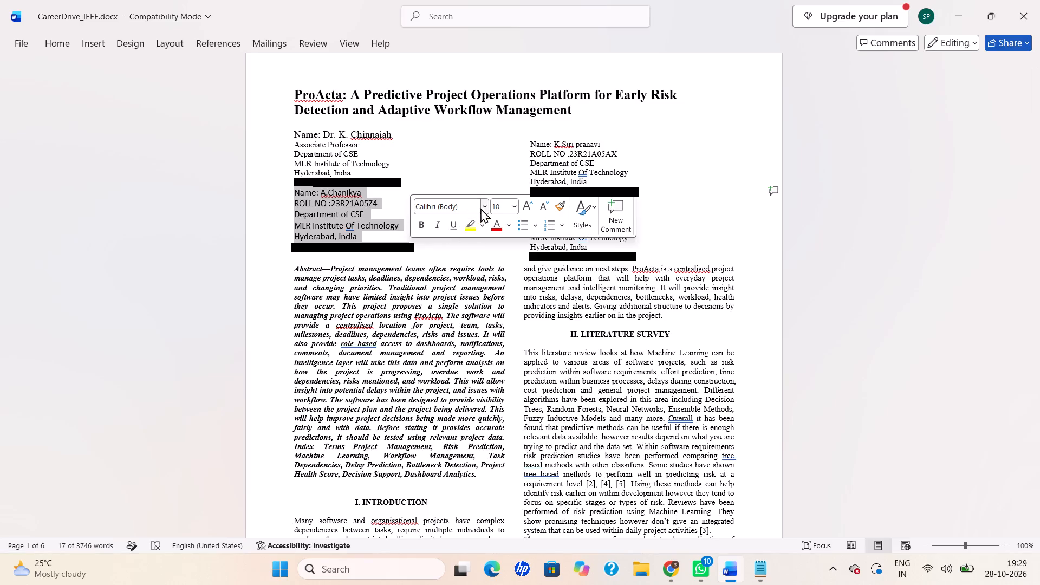
{"action": "left_click", "coordinate": [466, 205]}
{"action": "key", "text": "BackSpace"}
{"action": "type", "text": "Tim"}
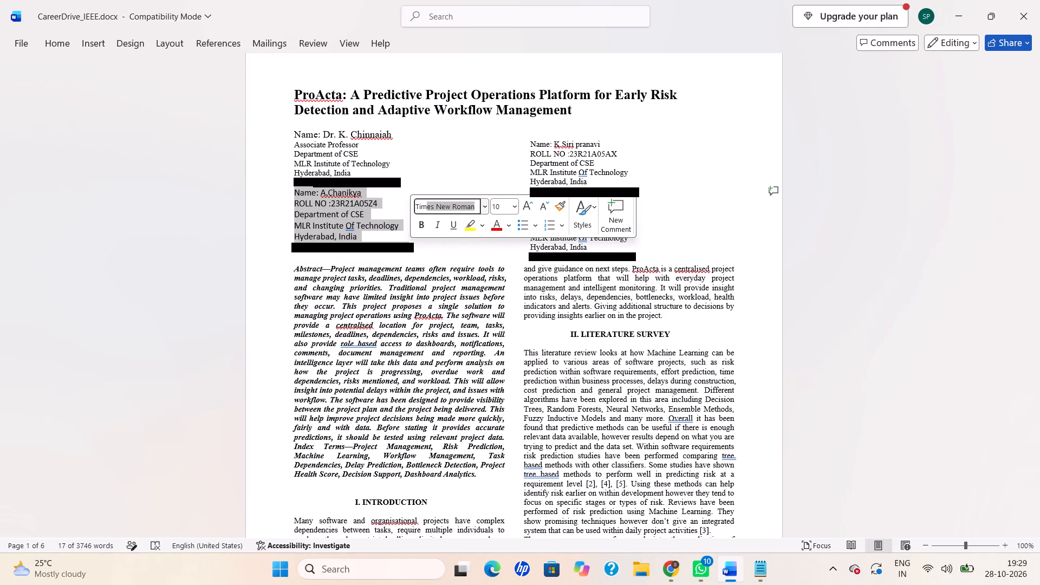
{"action": "key", "text": "Return"}
{"action": "left_click", "coordinate": [513, 206]}
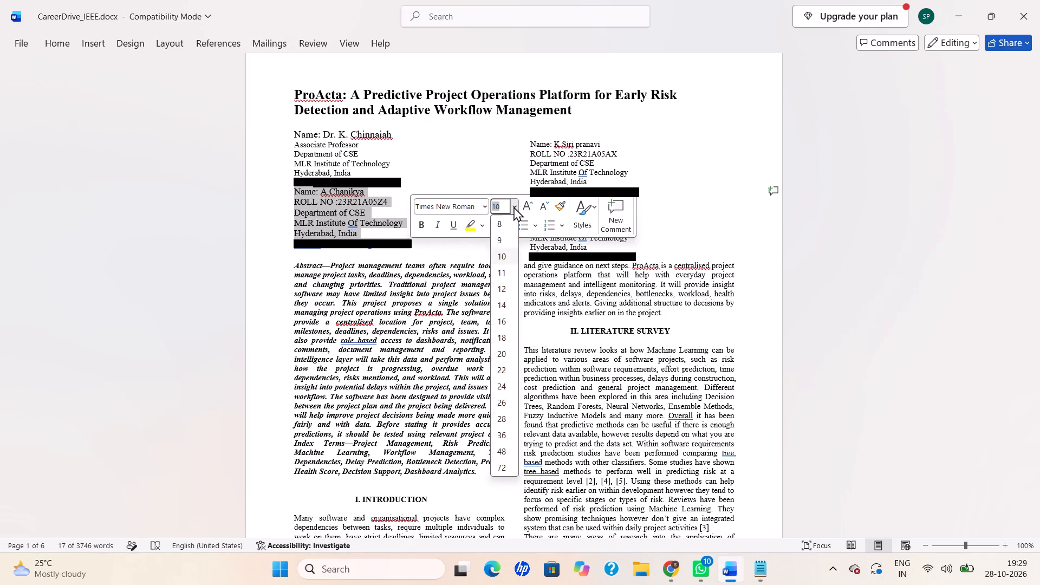
{"action": "left_click", "coordinate": [506, 237]}
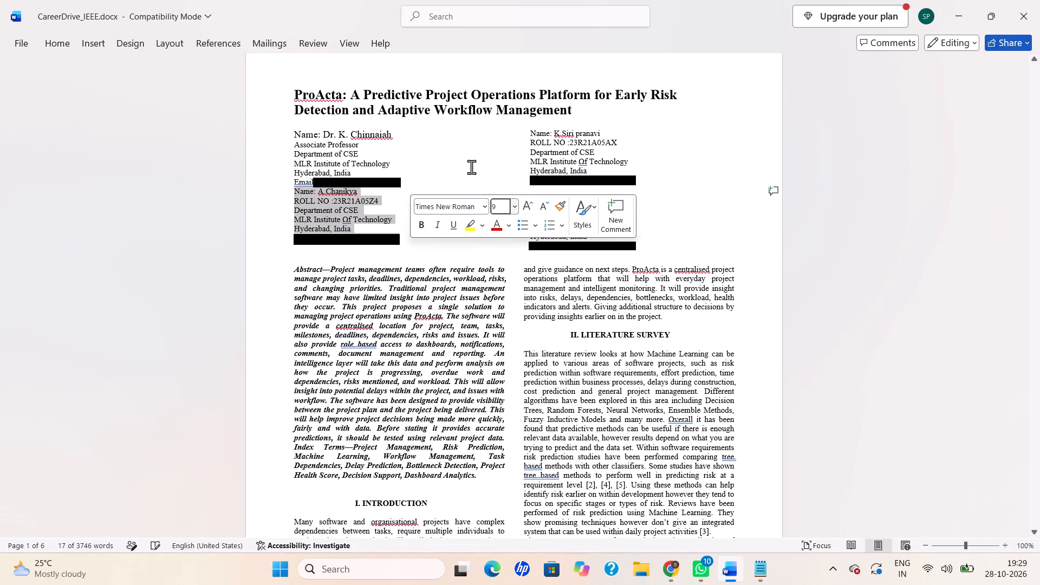
{"action": "left_click", "coordinate": [473, 144]}
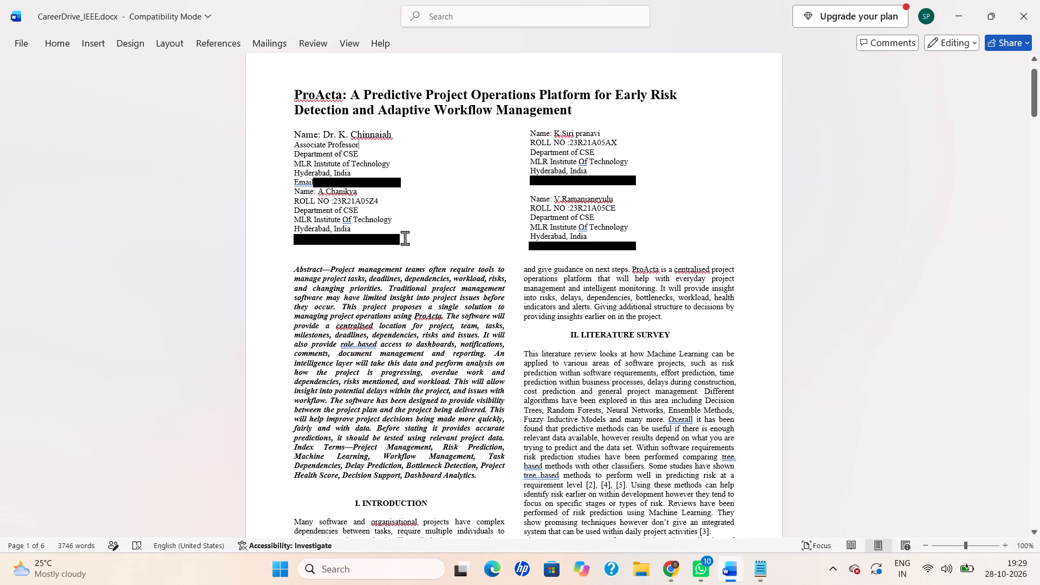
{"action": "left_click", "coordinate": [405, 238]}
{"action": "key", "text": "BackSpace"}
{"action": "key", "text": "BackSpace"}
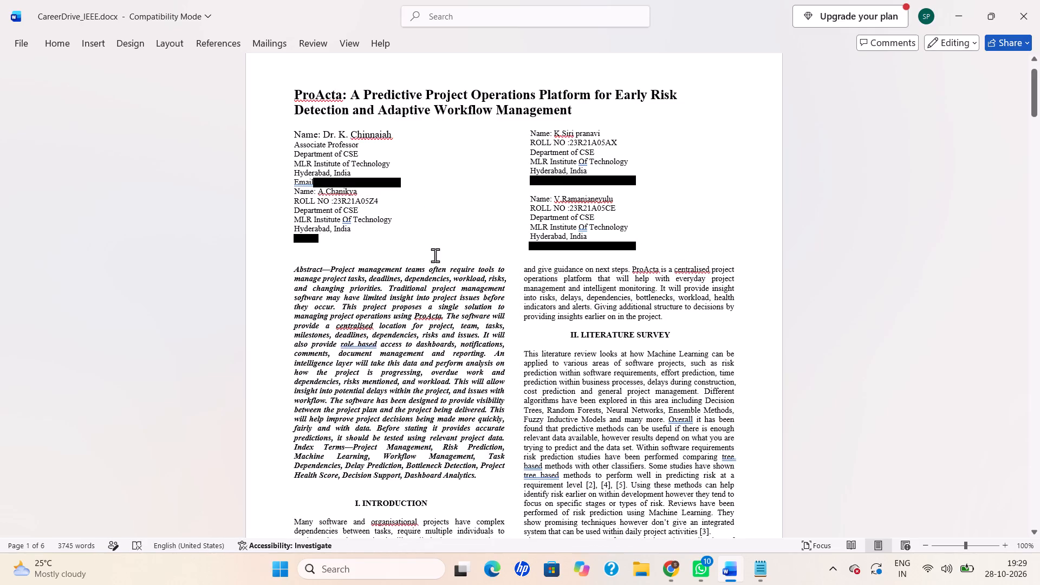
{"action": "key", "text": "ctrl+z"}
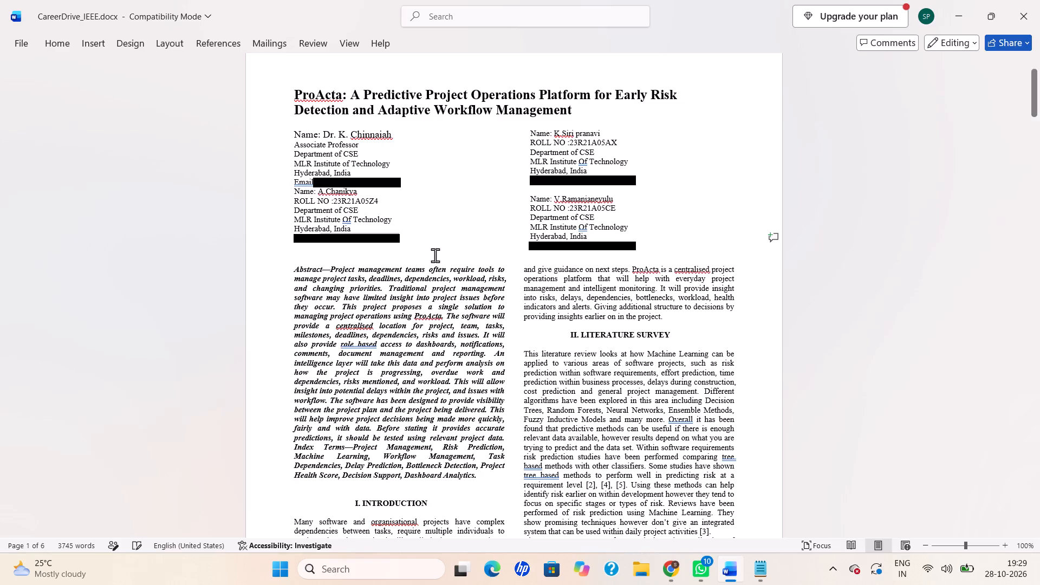
Edit the email line of the student's details in the first author column.
{"action": "left_click", "coordinate": [415, 239]}
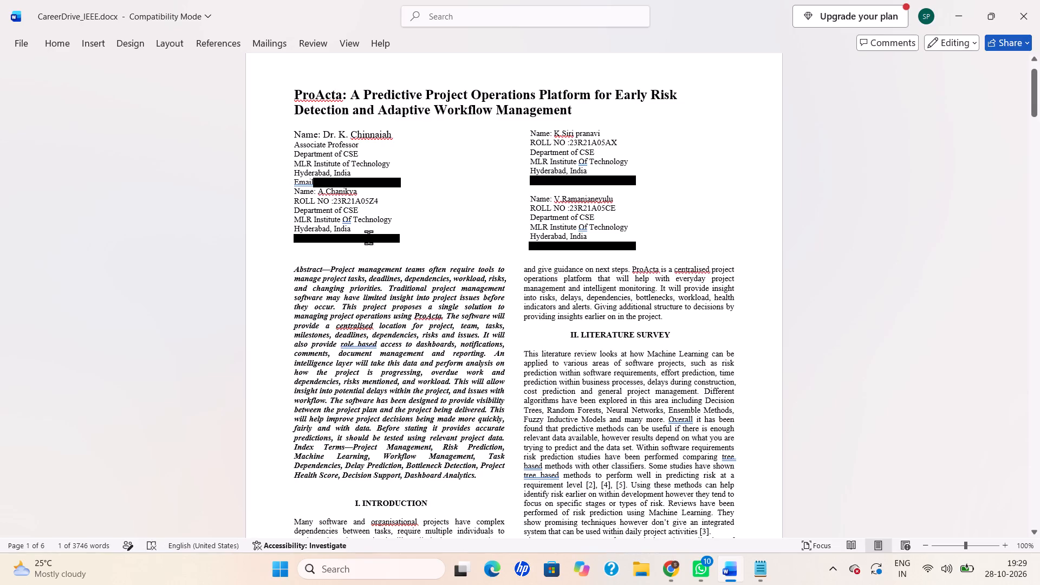
{"action": "left_click", "coordinate": [376, 238]}
{"action": "key", "text": "BackSpace"}
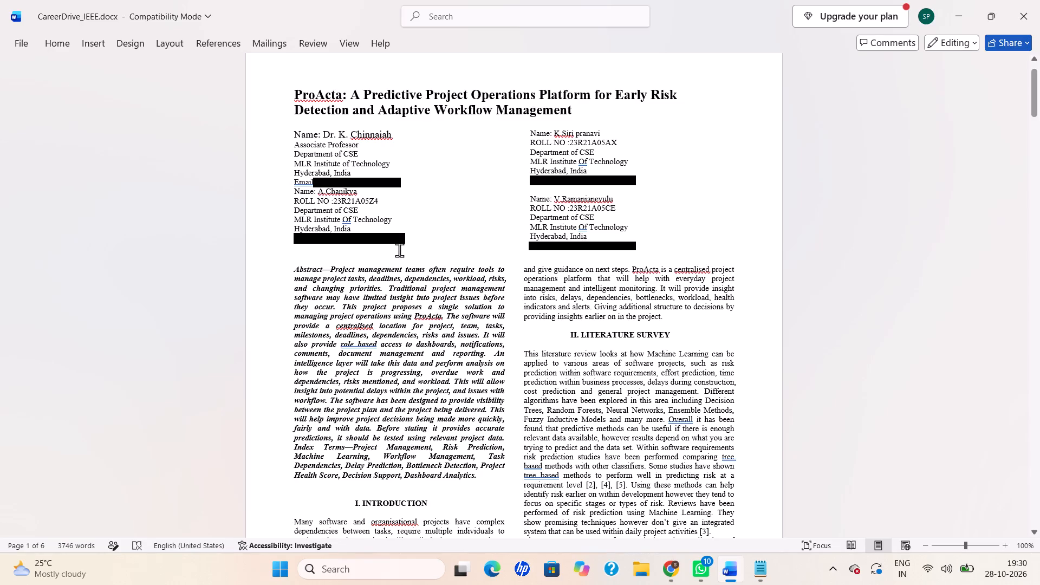
{"action": "left_click", "coordinate": [398, 239]}
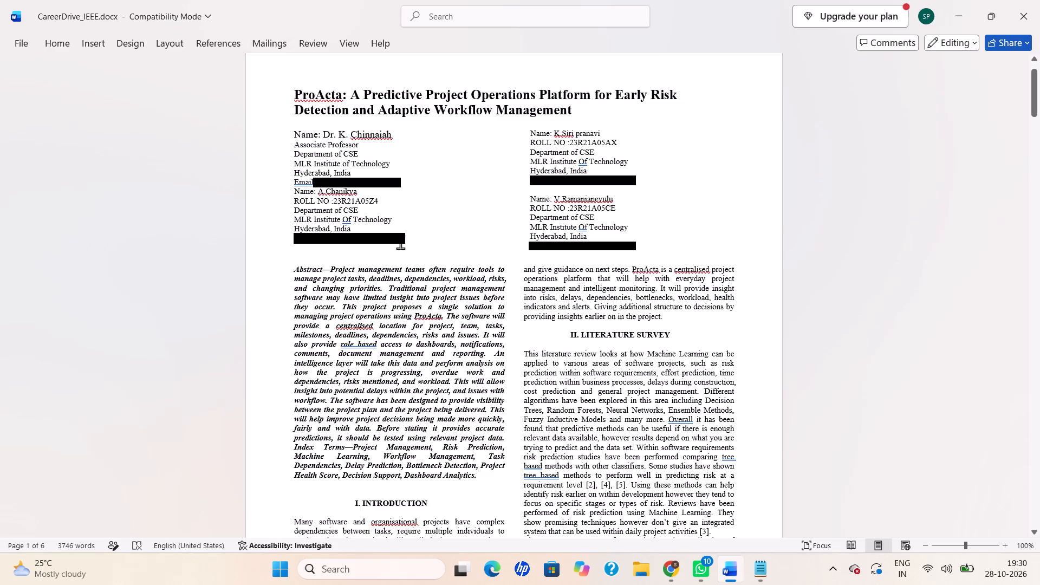
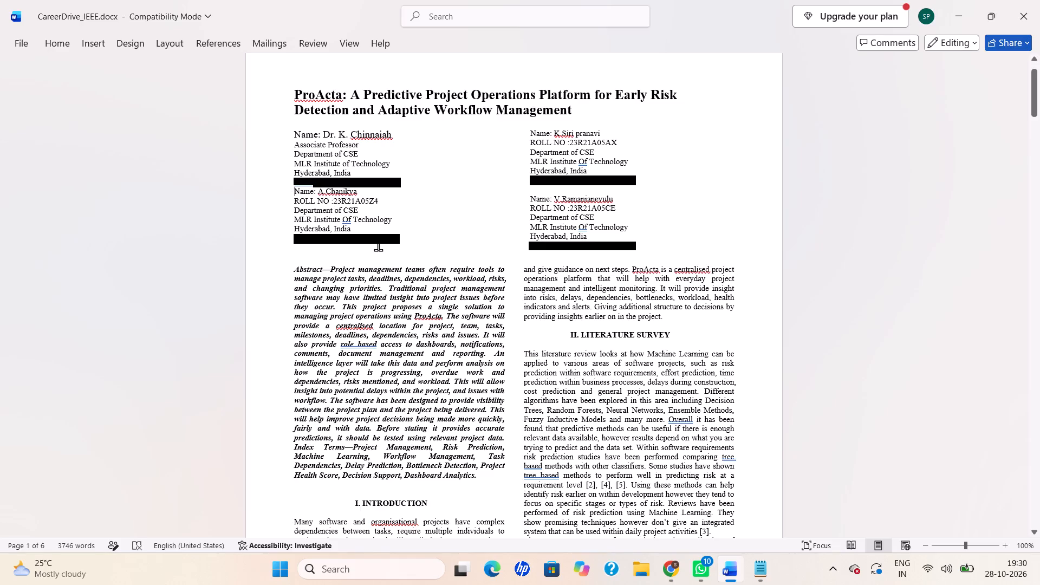
Insert a blank line above the student's name in the first author column and remove the extra blank line atop the second column.
{"action": "key", "text": "Return"}
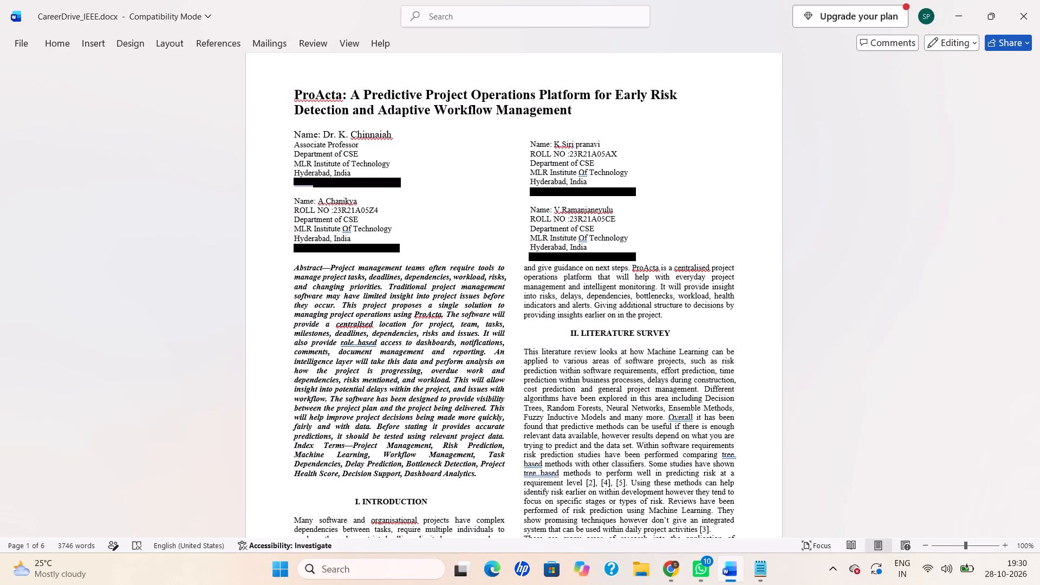
{"action": "left_click", "coordinate": [530, 145]}
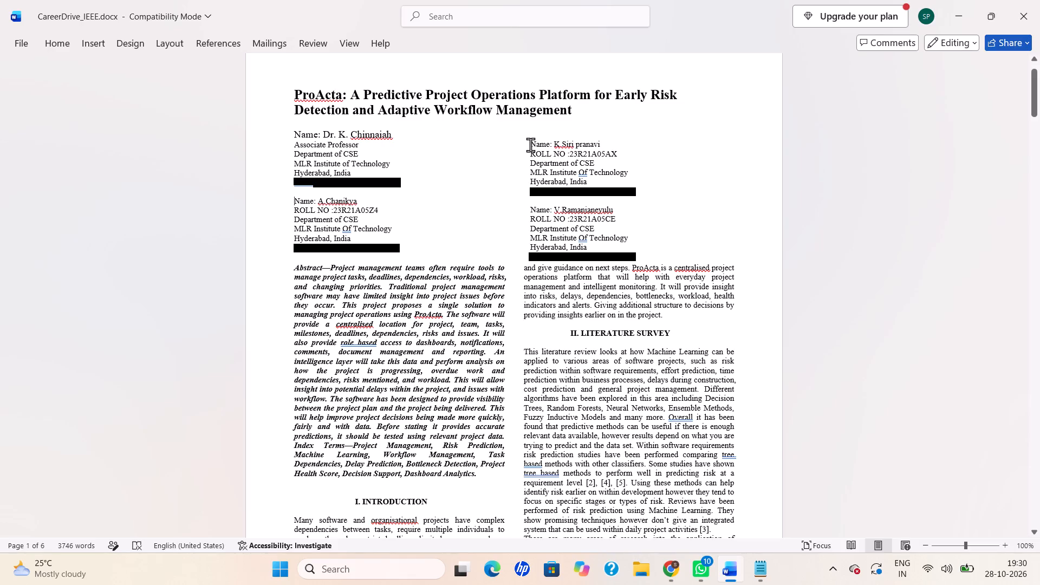
{"action": "key", "text": "BackSpace"}
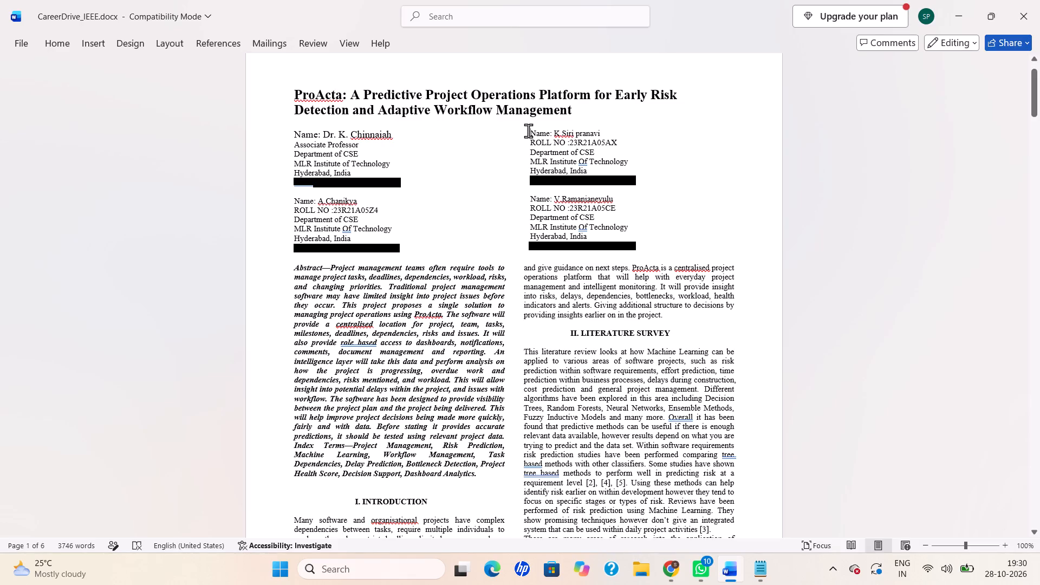
Set both students' name lines in the second author column to font size 11.
{"action": "left_click_drag", "start_coordinate": [528, 131], "coordinate": [597, 126]}
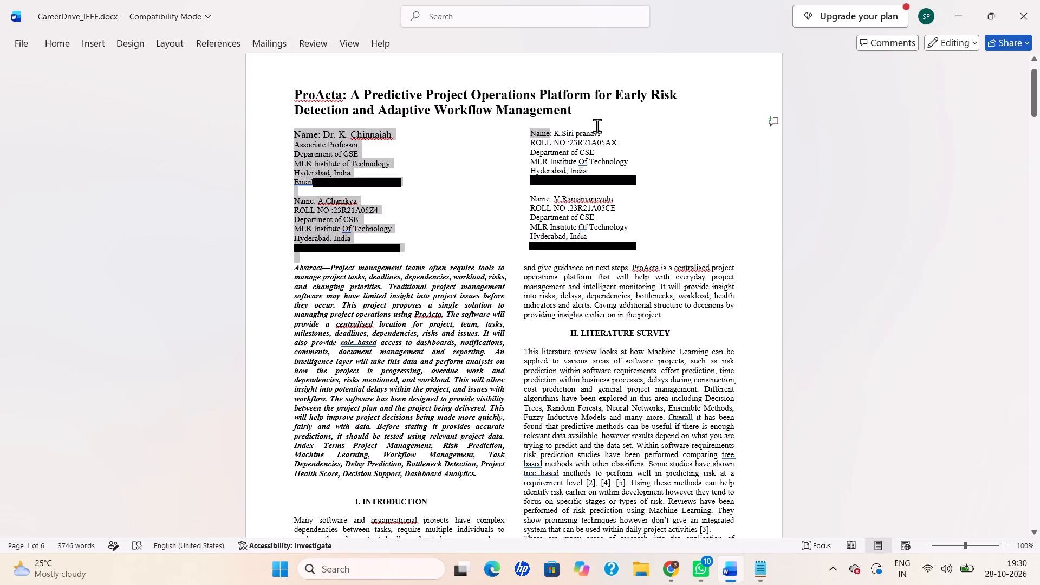
{"action": "left_click_drag", "start_coordinate": [597, 126], "coordinate": [600, 129]}
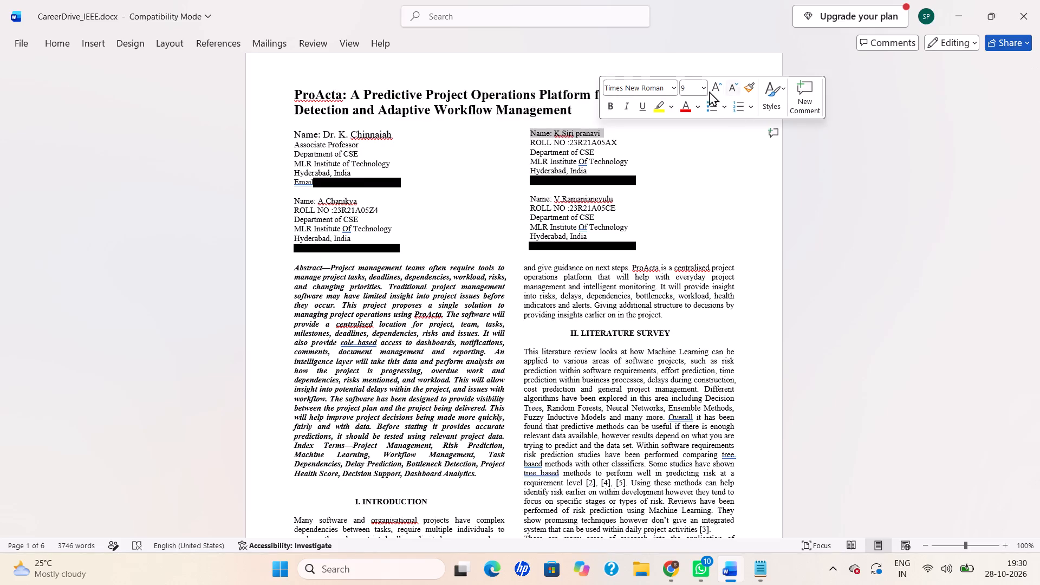
{"action": "left_click", "coordinate": [704, 88]}
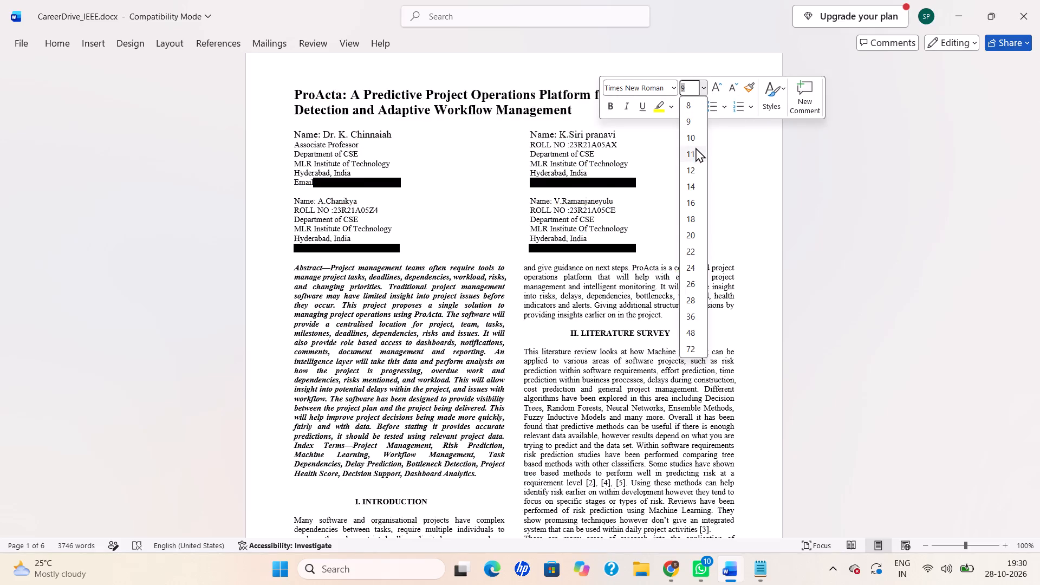
{"action": "left_click", "coordinate": [695, 147]}
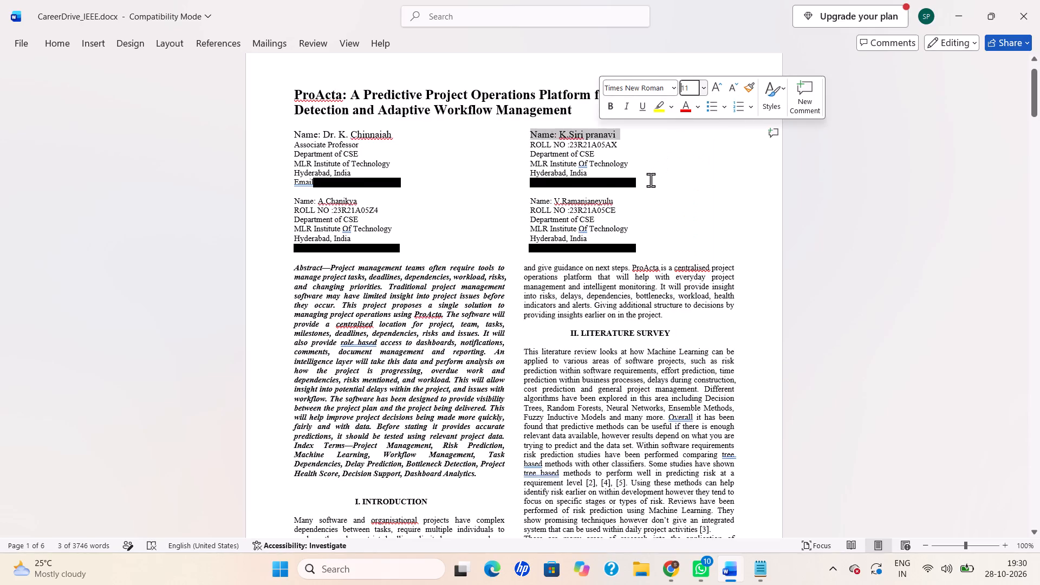
{"action": "left_click", "coordinate": [651, 180]}
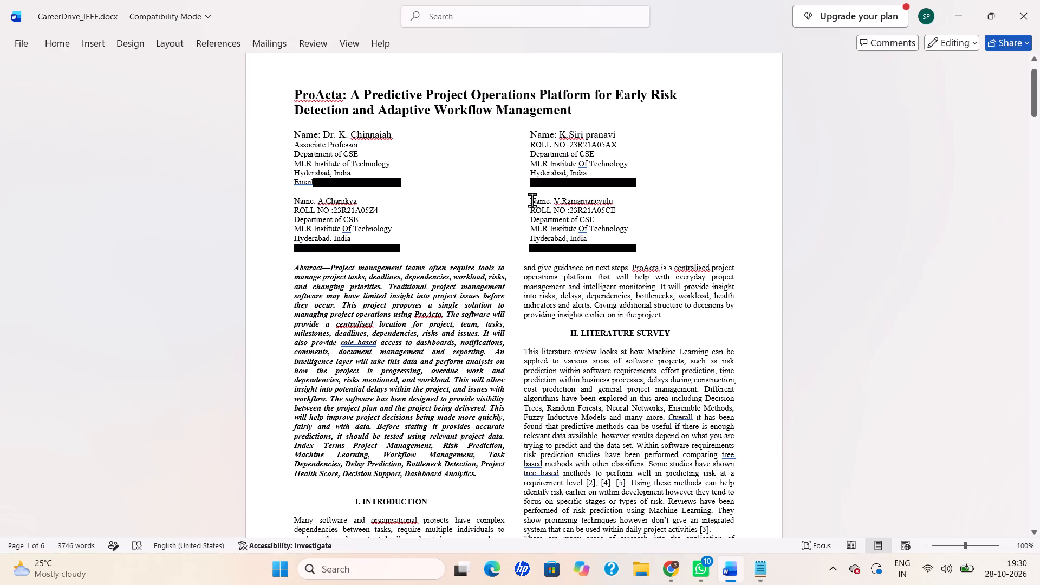
{"action": "right_click_drag", "start_coordinate": [532, 200], "coordinate": [593, 192]}
{"action": "right_click_drag", "start_coordinate": [593, 192], "coordinate": [627, 204]}
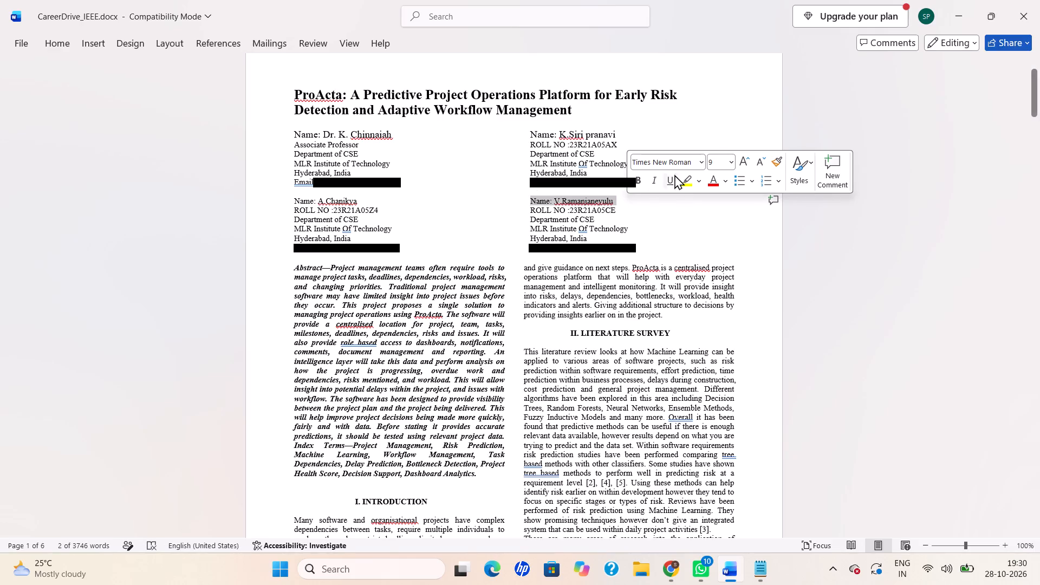
{"action": "left_click", "coordinate": [730, 161]}
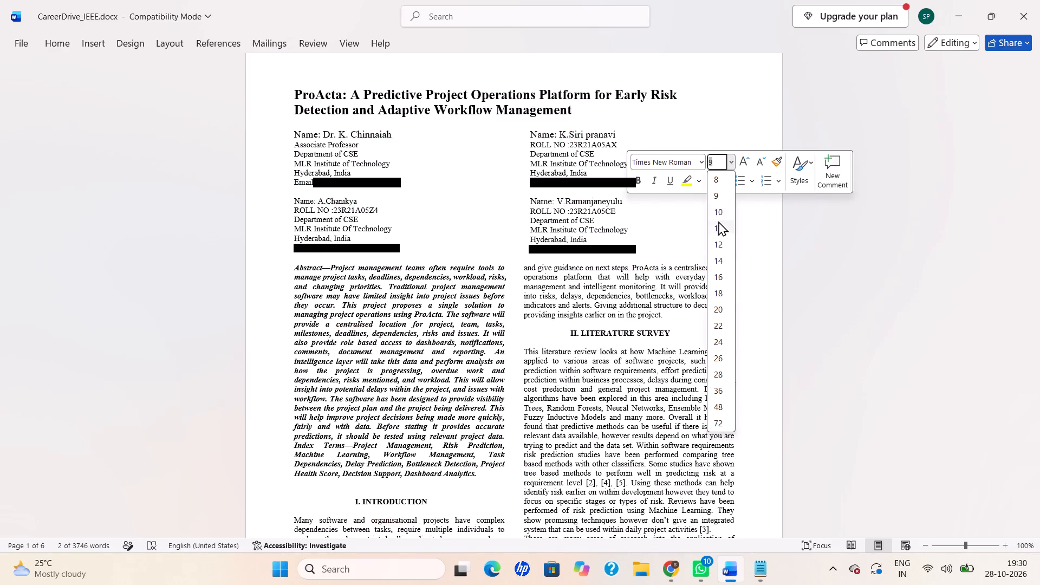
{"action": "left_click", "coordinate": [719, 225]}
{"action": "left_click", "coordinate": [461, 204]}
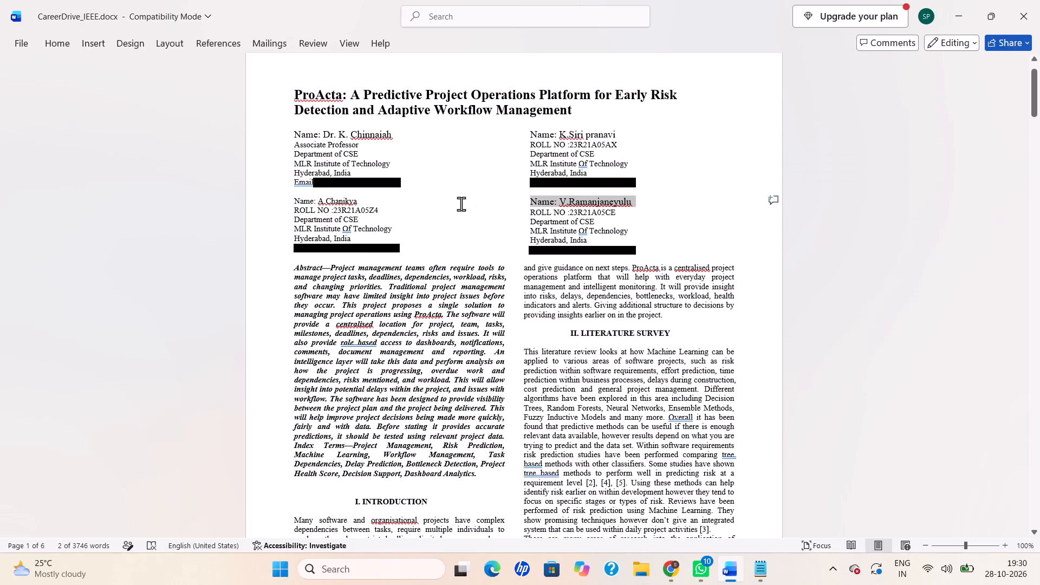
Set the student's name line in the first author column to font size 11.
{"action": "left_click_drag", "start_coordinate": [294, 199], "coordinate": [384, 191]}
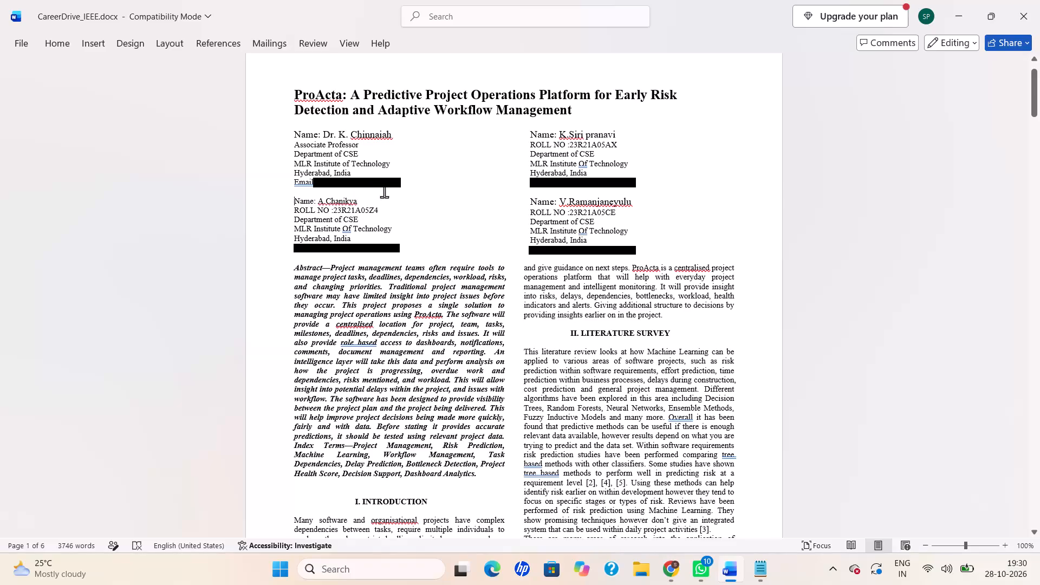
{"action": "left_click_drag", "start_coordinate": [384, 191], "coordinate": [367, 200]}
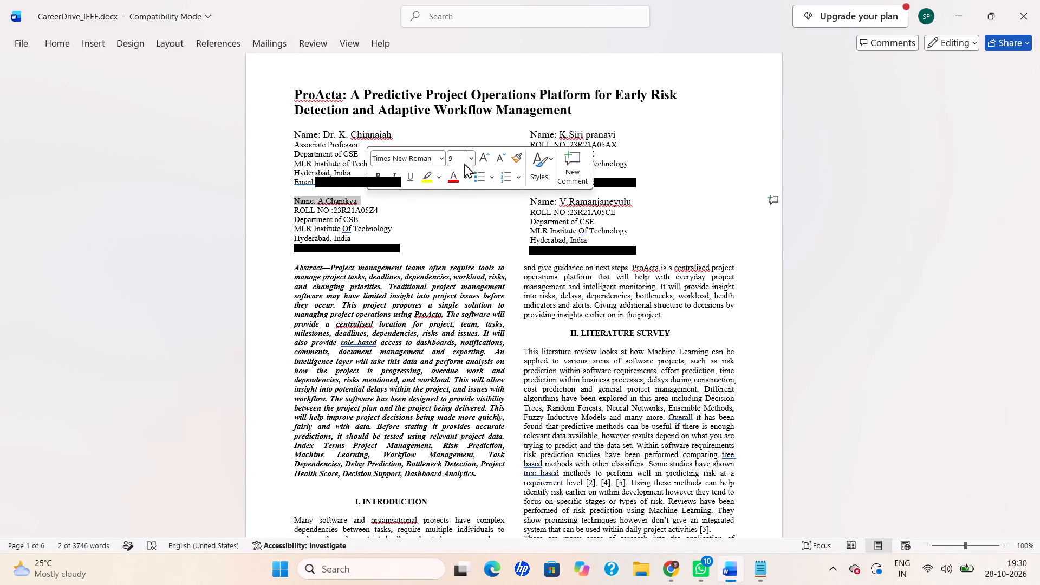
{"action": "left_click", "coordinate": [474, 159]}
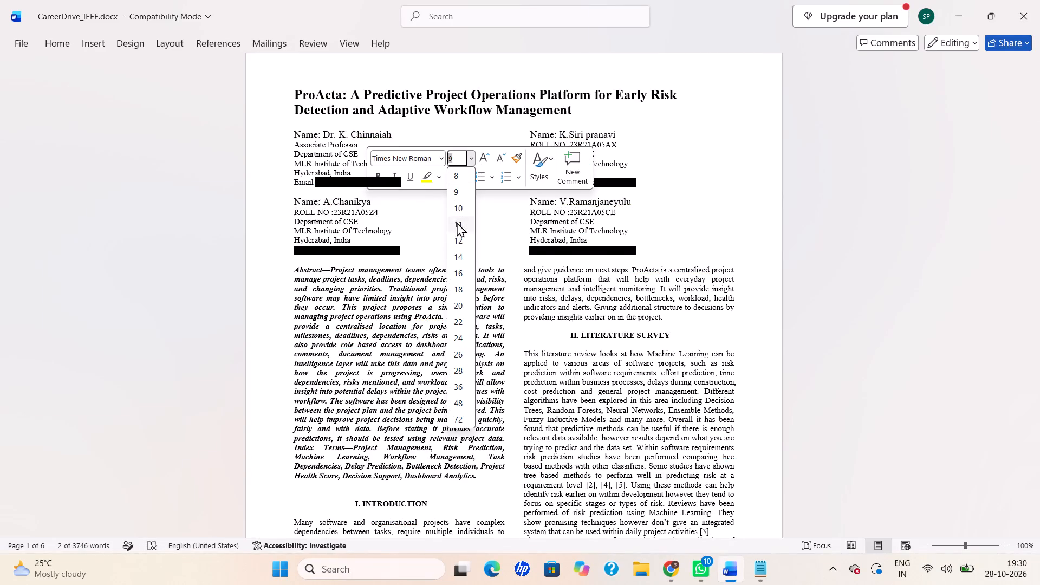
{"action": "left_click", "coordinate": [458, 223]}
{"action": "left_click", "coordinate": [435, 220]}
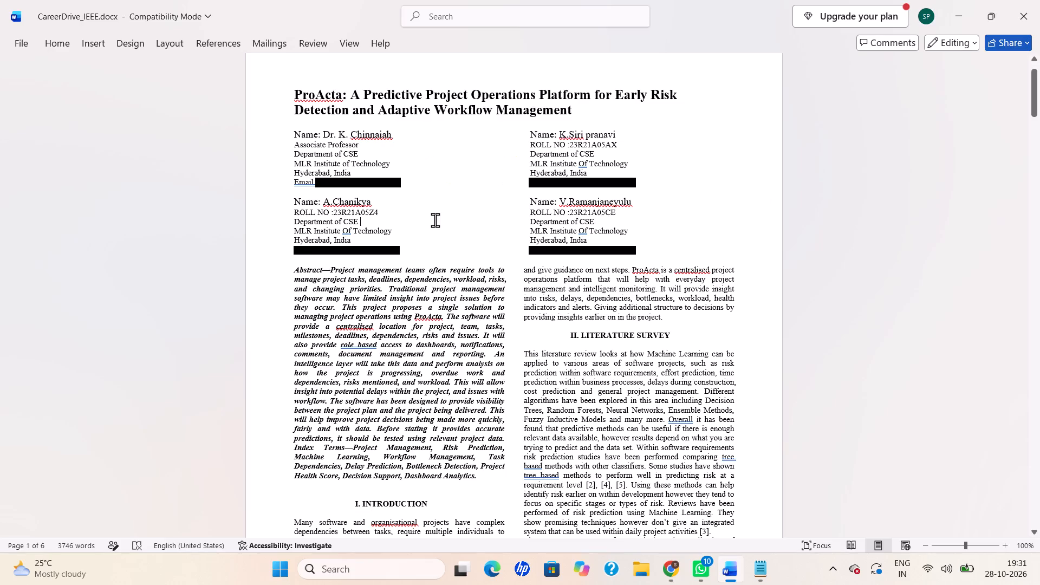
{"action": "left_click", "coordinate": [435, 220]}
Make the four authors' names bold in both columns, leaving out the "Name:" labels.
{"action": "right_click_drag", "start_coordinate": [324, 129], "coordinate": [376, 133]}
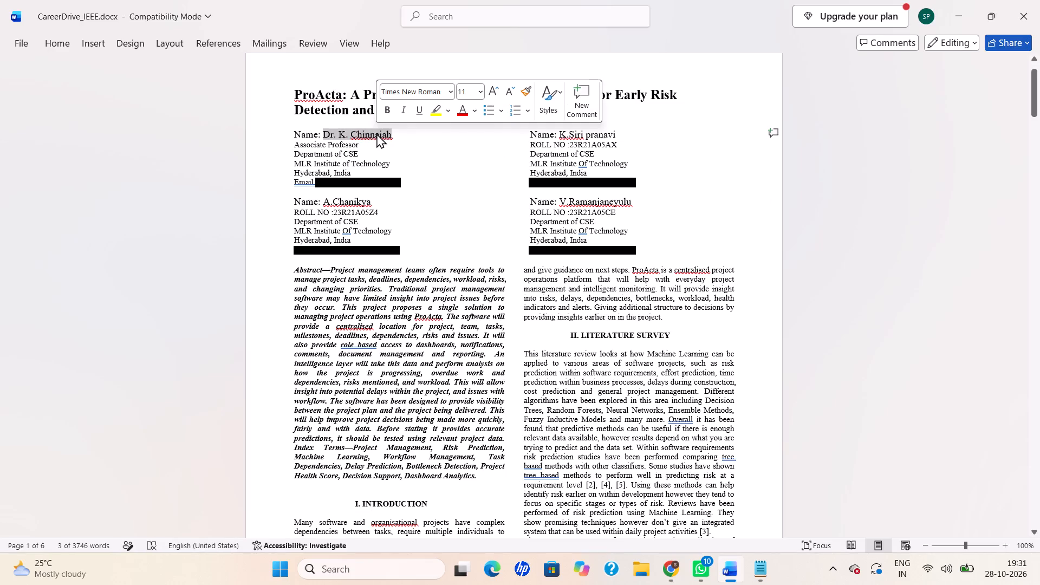
{"action": "left_click", "coordinate": [386, 109]}
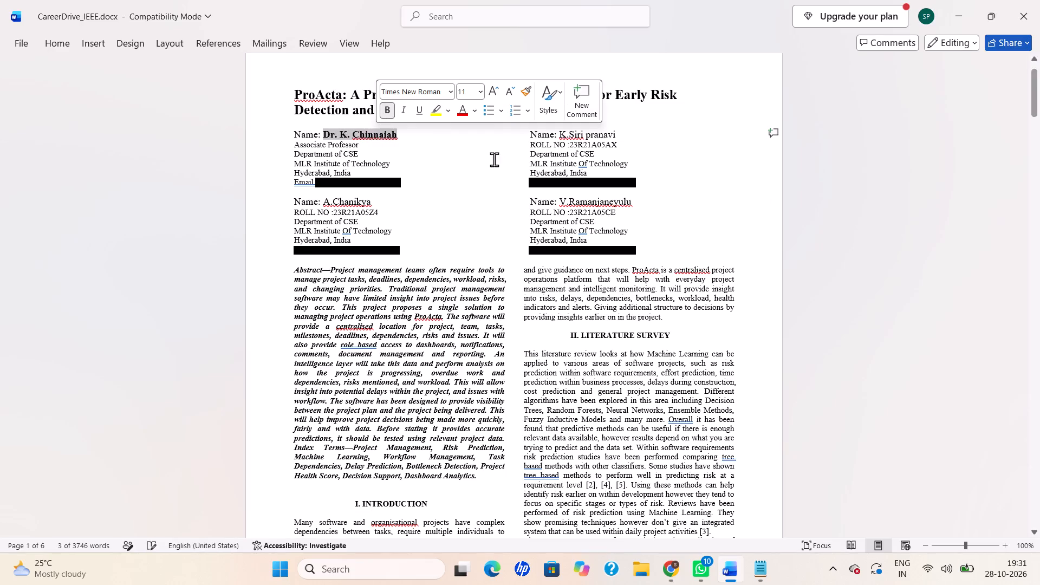
{"action": "left_click_drag", "start_coordinate": [561, 133], "coordinate": [609, 133]}
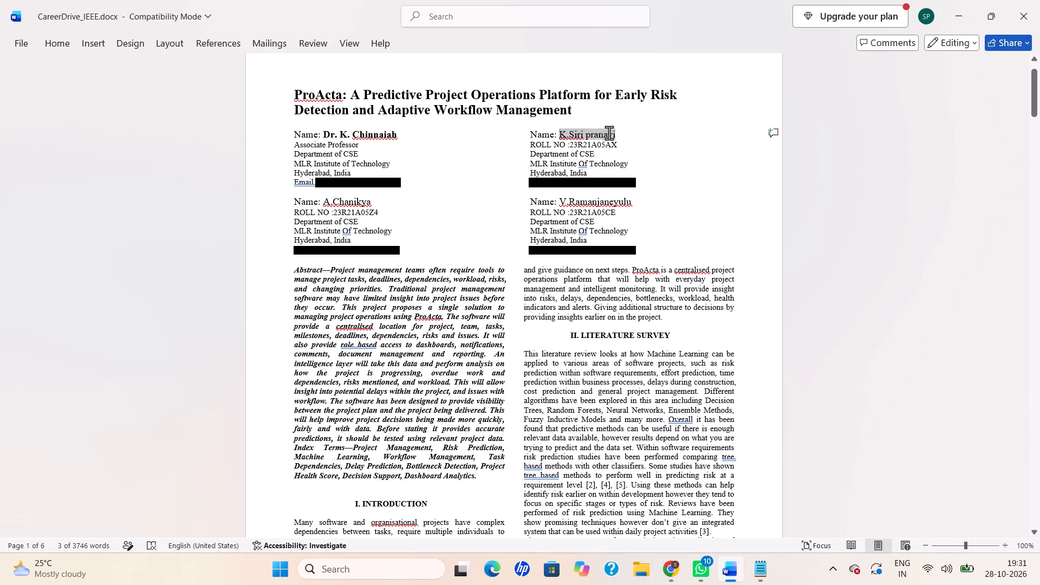
{"action": "left_click_drag", "start_coordinate": [609, 133], "coordinate": [609, 133]}
{"action": "left_click", "coordinate": [619, 111]}
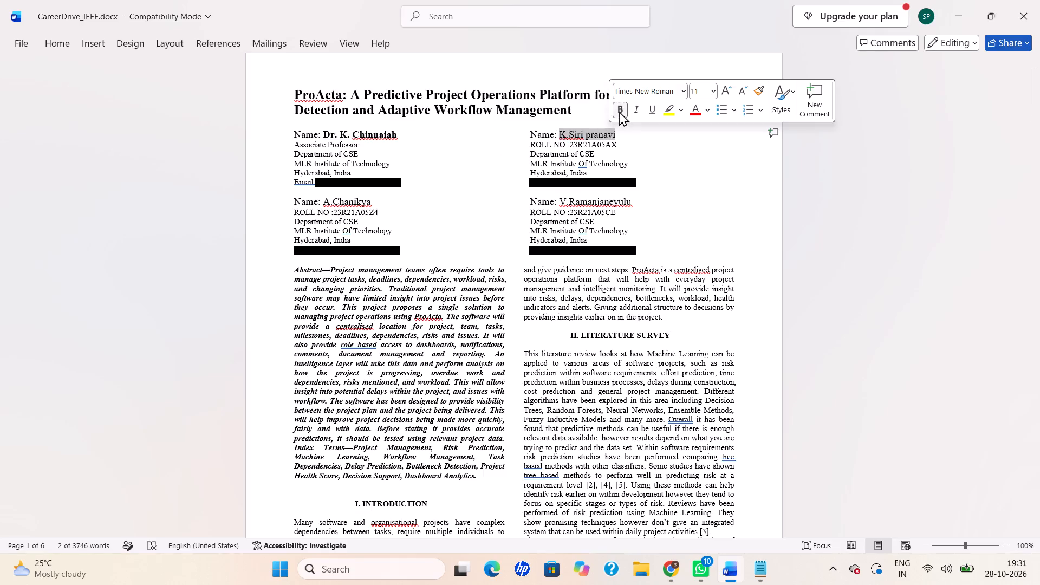
{"action": "left_click_drag", "start_coordinate": [324, 201], "coordinate": [381, 196]}
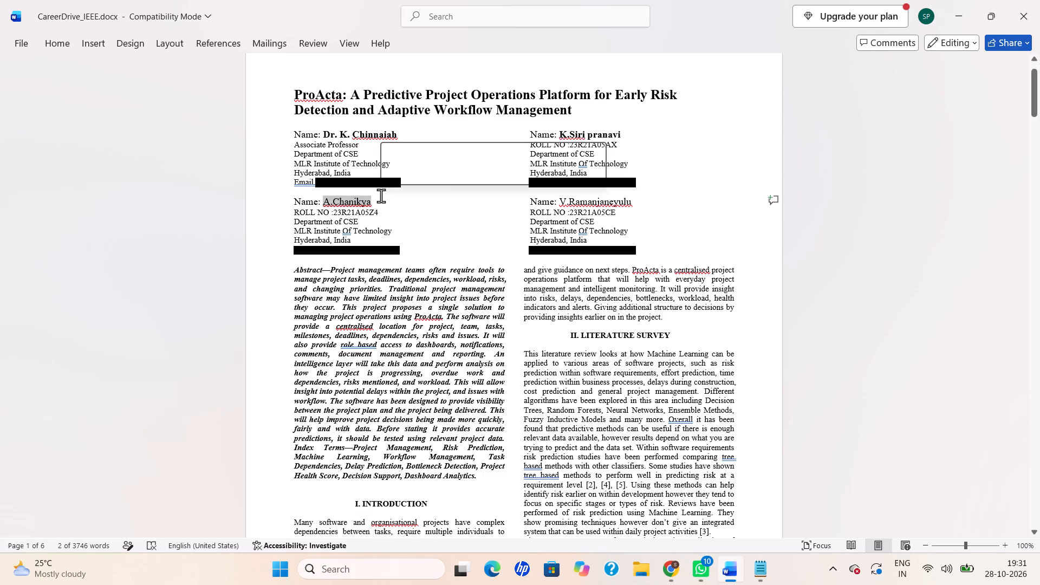
{"action": "left_click", "coordinate": [386, 178]}
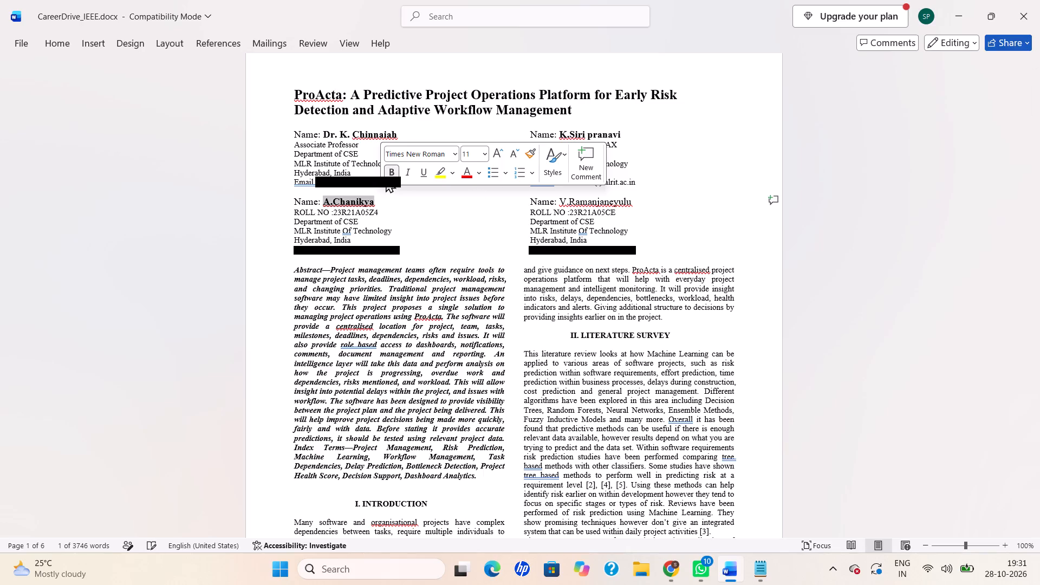
{"action": "right_click_drag", "start_coordinate": [561, 203], "coordinate": [594, 204]}
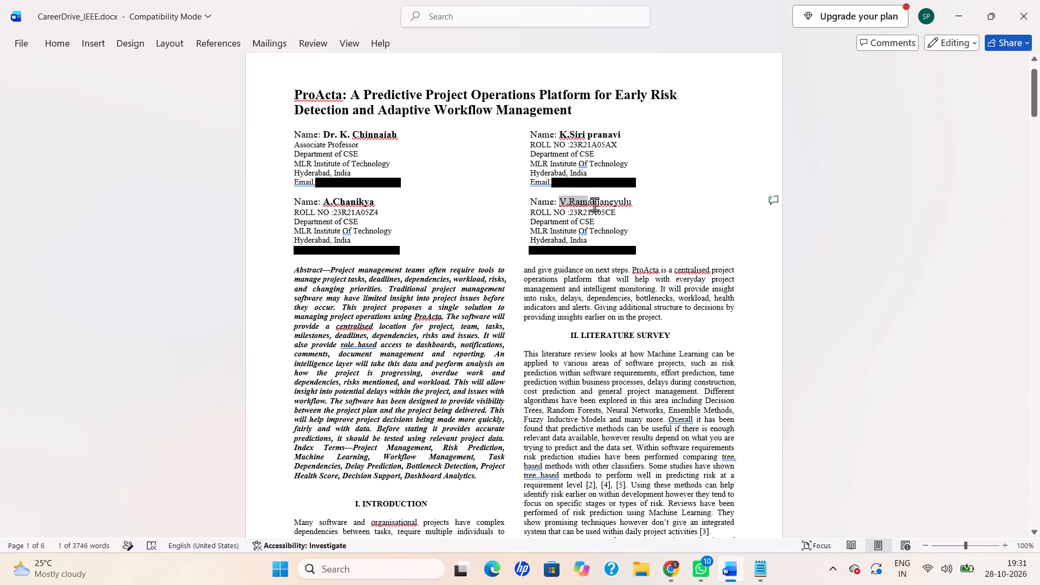
{"action": "right_click_drag", "start_coordinate": [594, 204], "coordinate": [622, 204]}
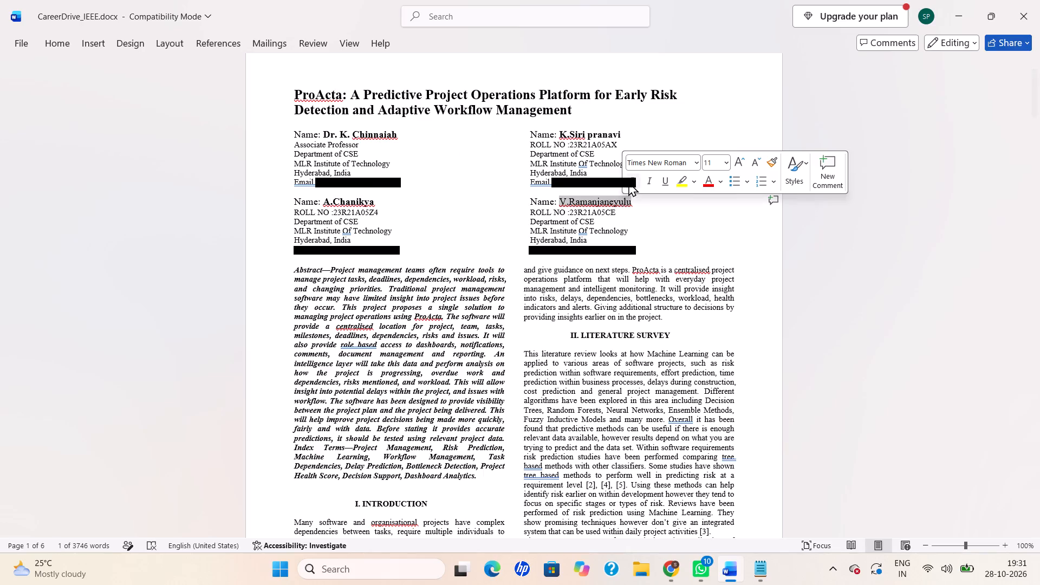
{"action": "left_click", "coordinate": [628, 181]}
{"action": "left_click", "coordinate": [698, 224]}
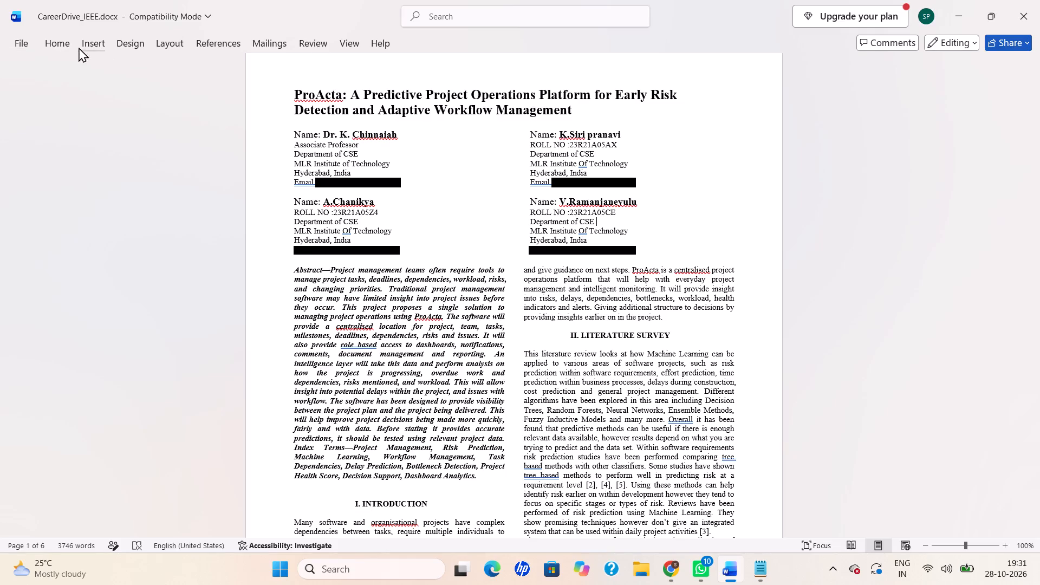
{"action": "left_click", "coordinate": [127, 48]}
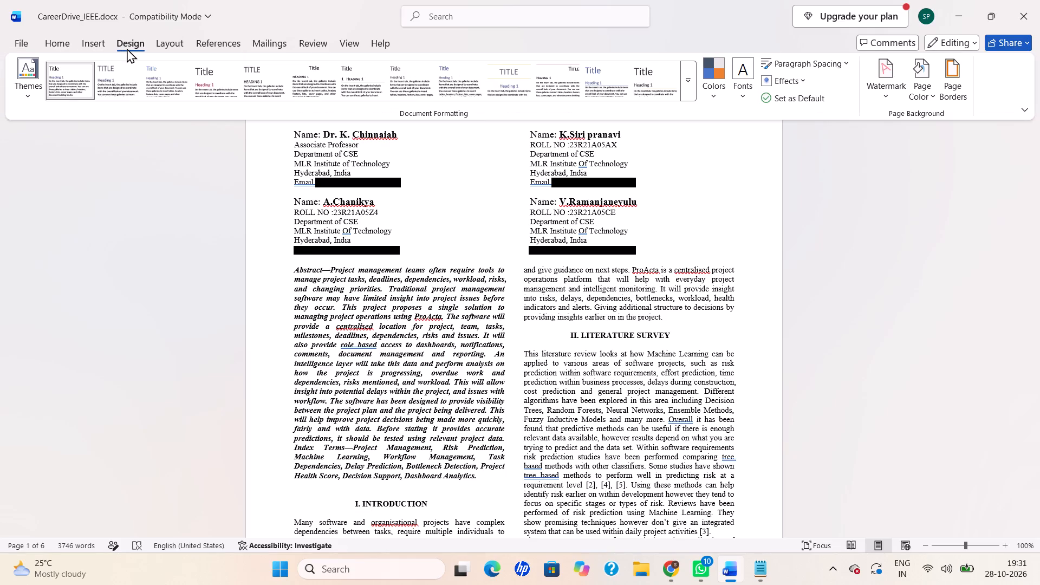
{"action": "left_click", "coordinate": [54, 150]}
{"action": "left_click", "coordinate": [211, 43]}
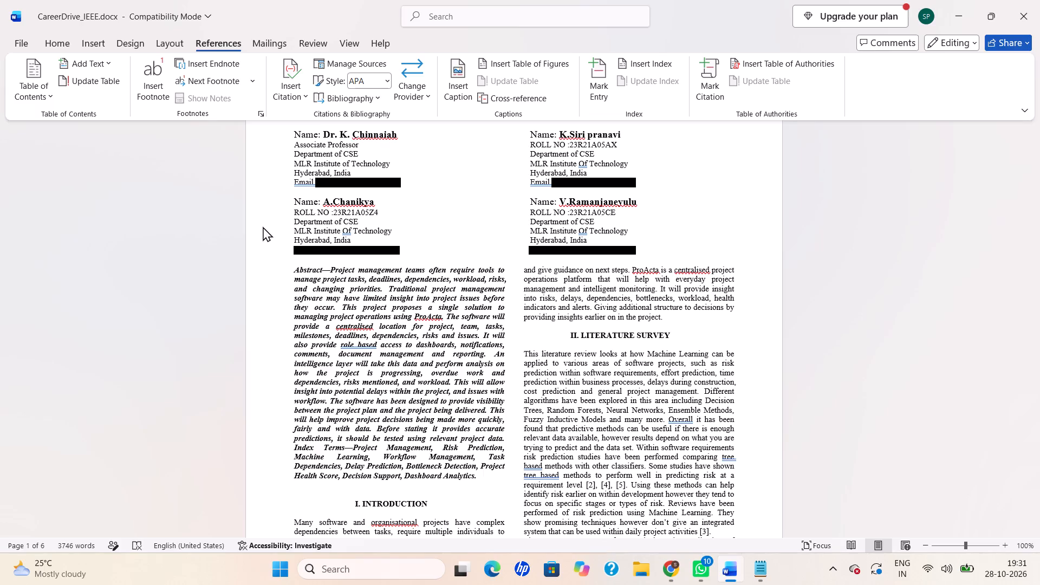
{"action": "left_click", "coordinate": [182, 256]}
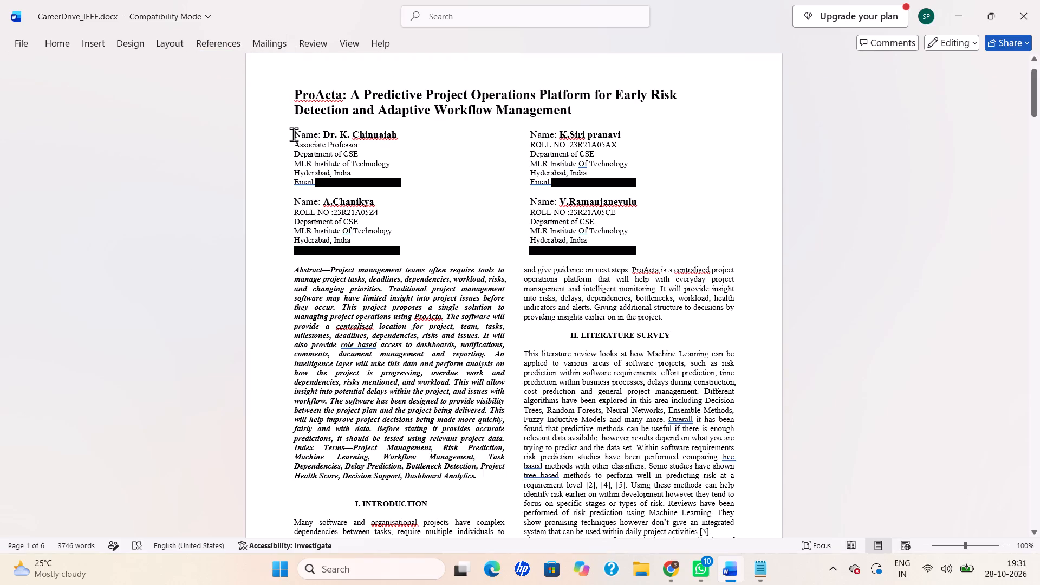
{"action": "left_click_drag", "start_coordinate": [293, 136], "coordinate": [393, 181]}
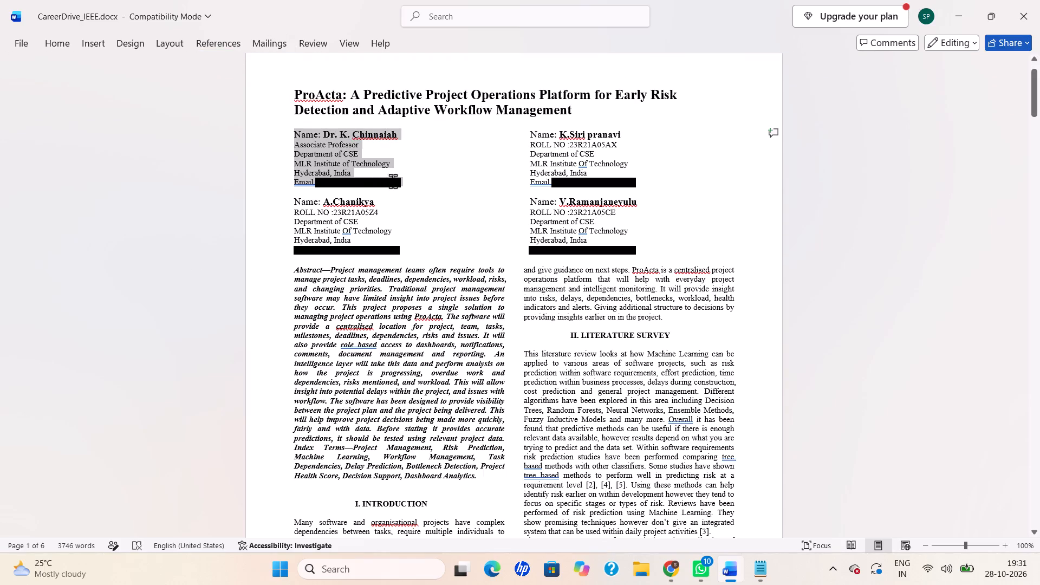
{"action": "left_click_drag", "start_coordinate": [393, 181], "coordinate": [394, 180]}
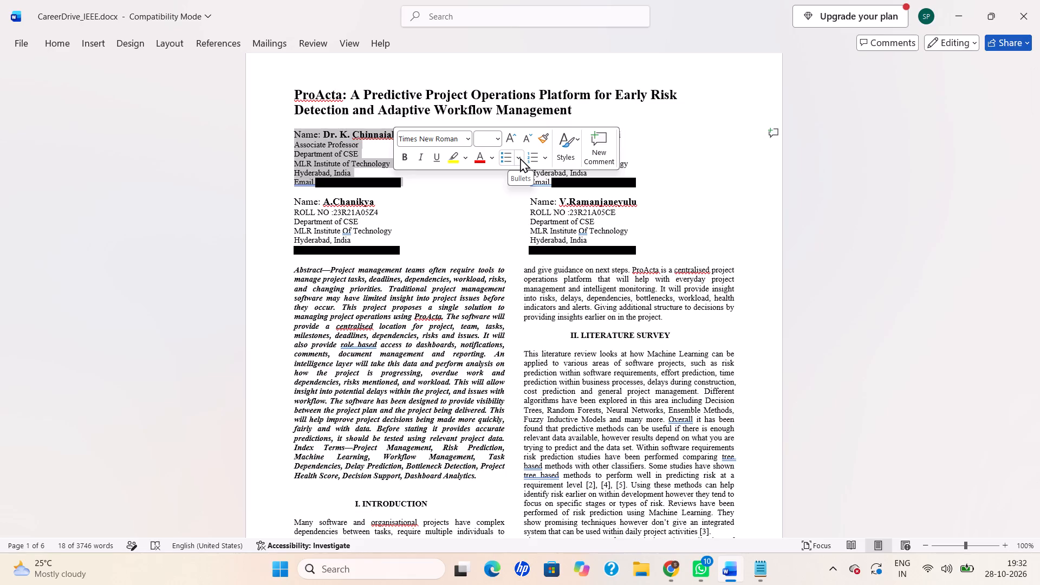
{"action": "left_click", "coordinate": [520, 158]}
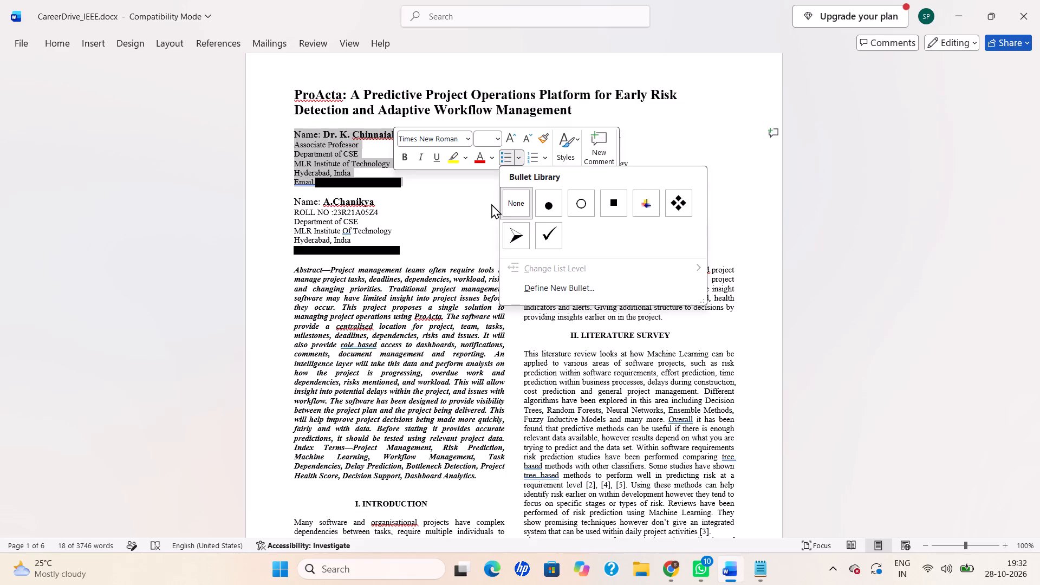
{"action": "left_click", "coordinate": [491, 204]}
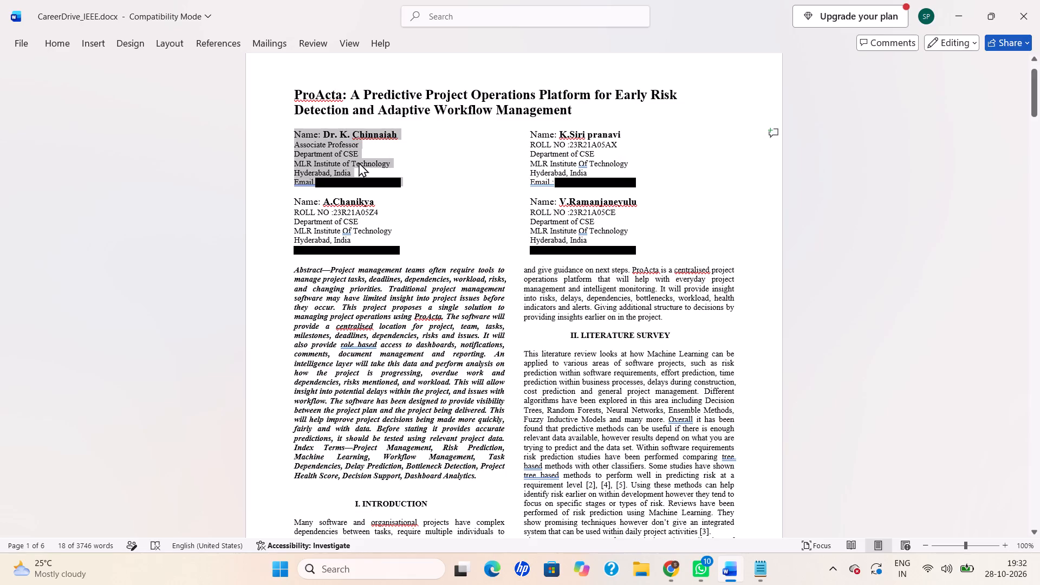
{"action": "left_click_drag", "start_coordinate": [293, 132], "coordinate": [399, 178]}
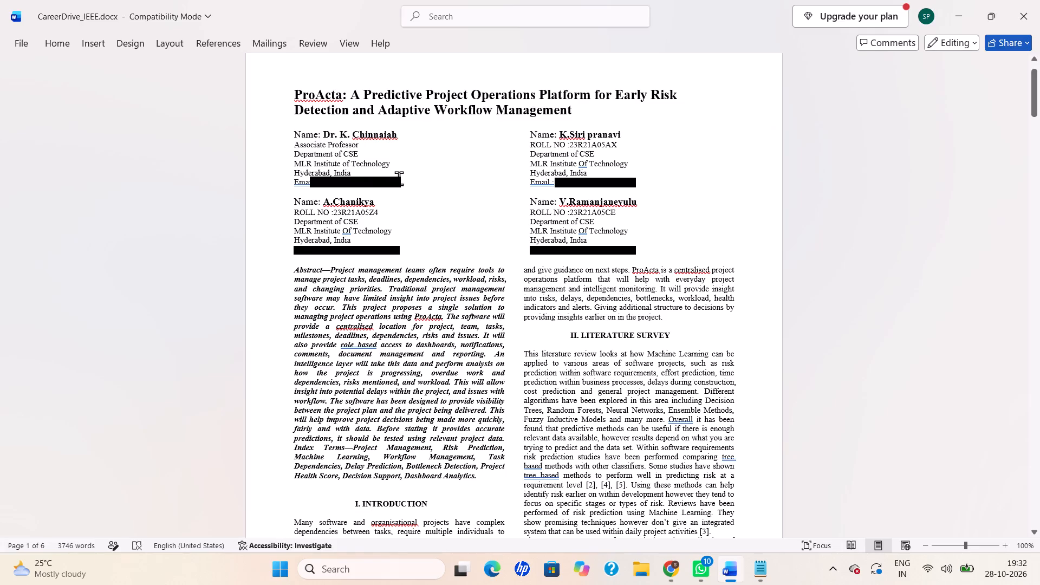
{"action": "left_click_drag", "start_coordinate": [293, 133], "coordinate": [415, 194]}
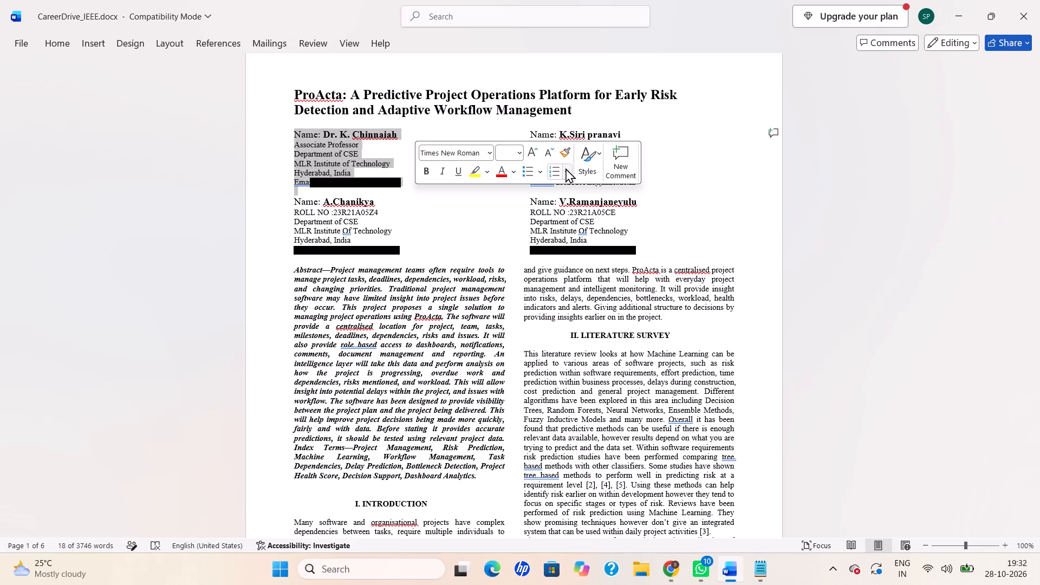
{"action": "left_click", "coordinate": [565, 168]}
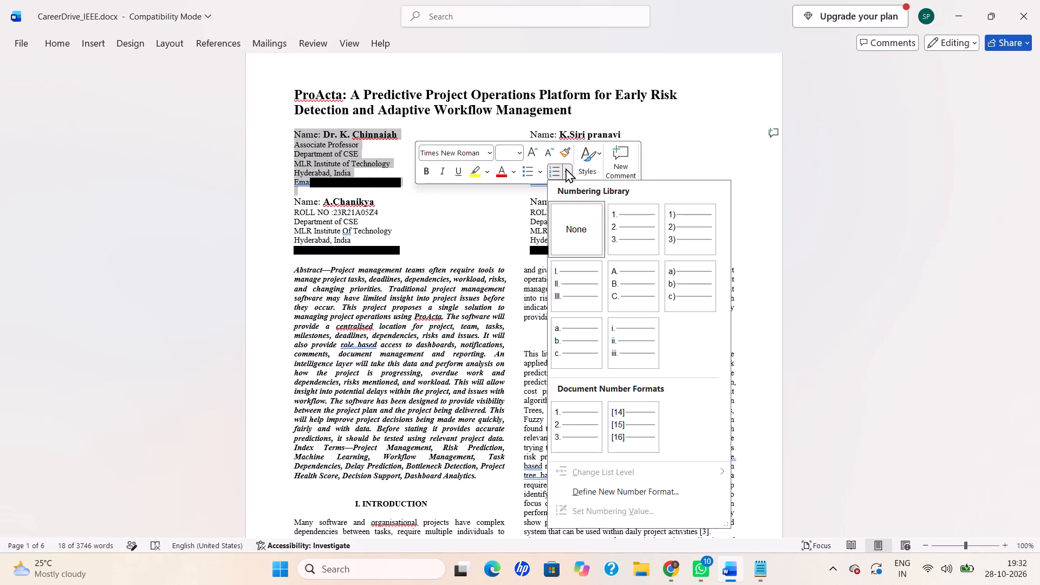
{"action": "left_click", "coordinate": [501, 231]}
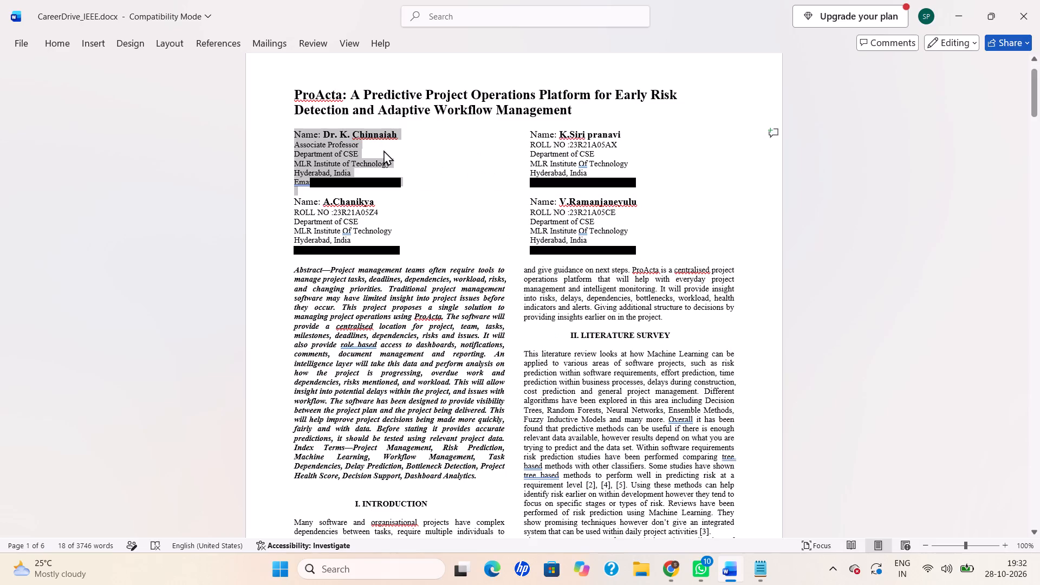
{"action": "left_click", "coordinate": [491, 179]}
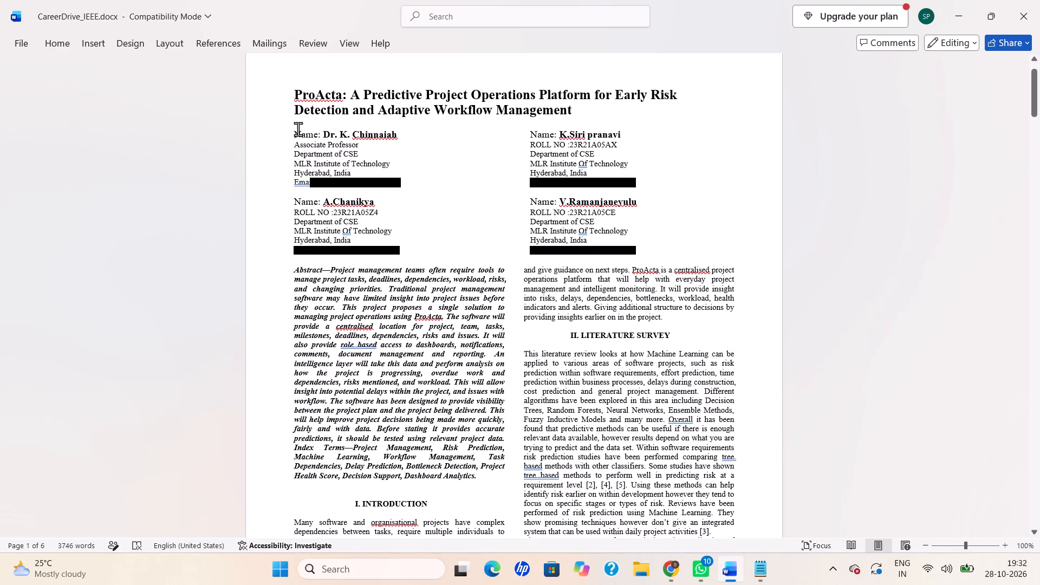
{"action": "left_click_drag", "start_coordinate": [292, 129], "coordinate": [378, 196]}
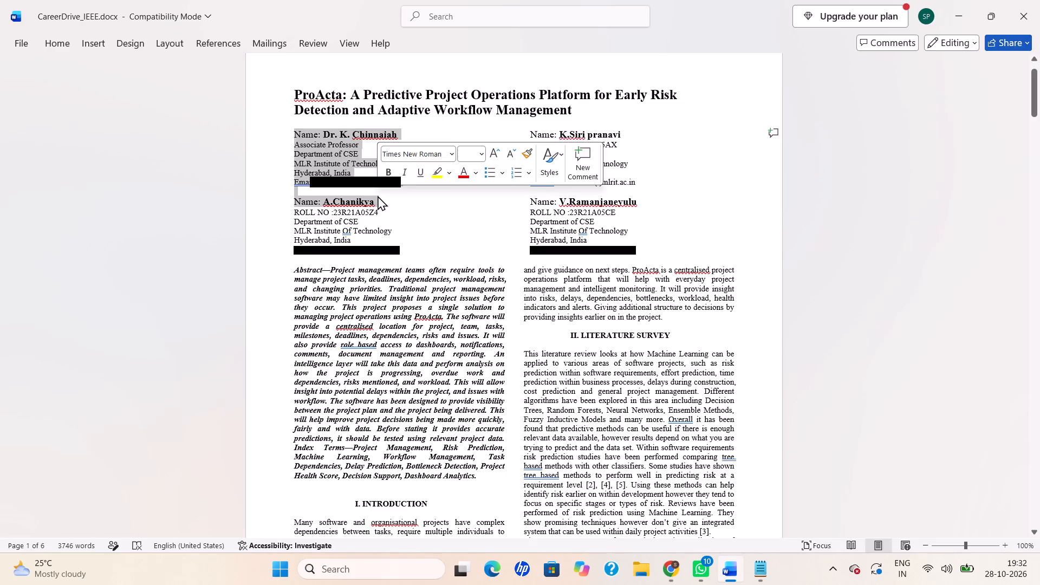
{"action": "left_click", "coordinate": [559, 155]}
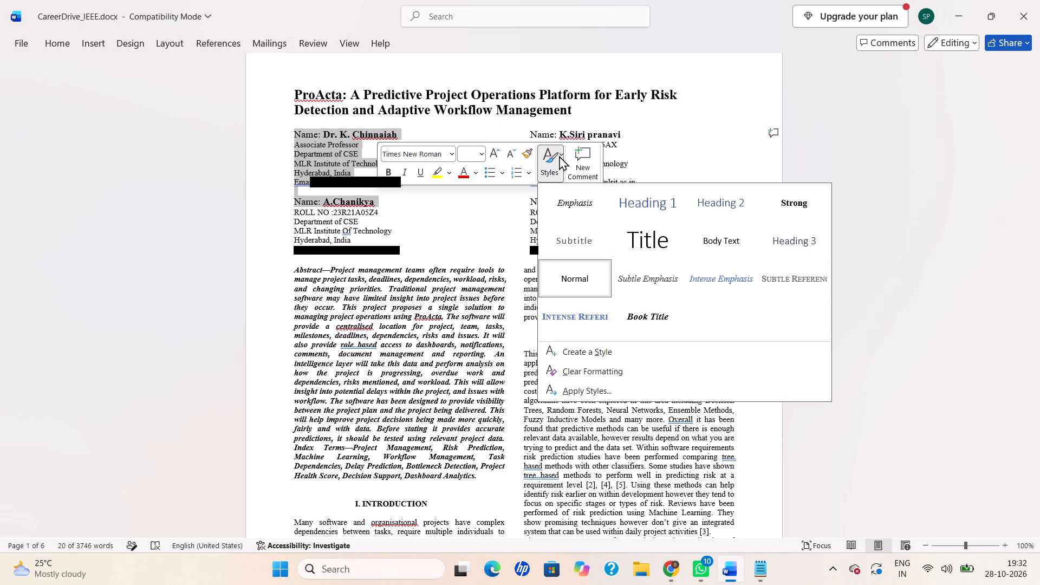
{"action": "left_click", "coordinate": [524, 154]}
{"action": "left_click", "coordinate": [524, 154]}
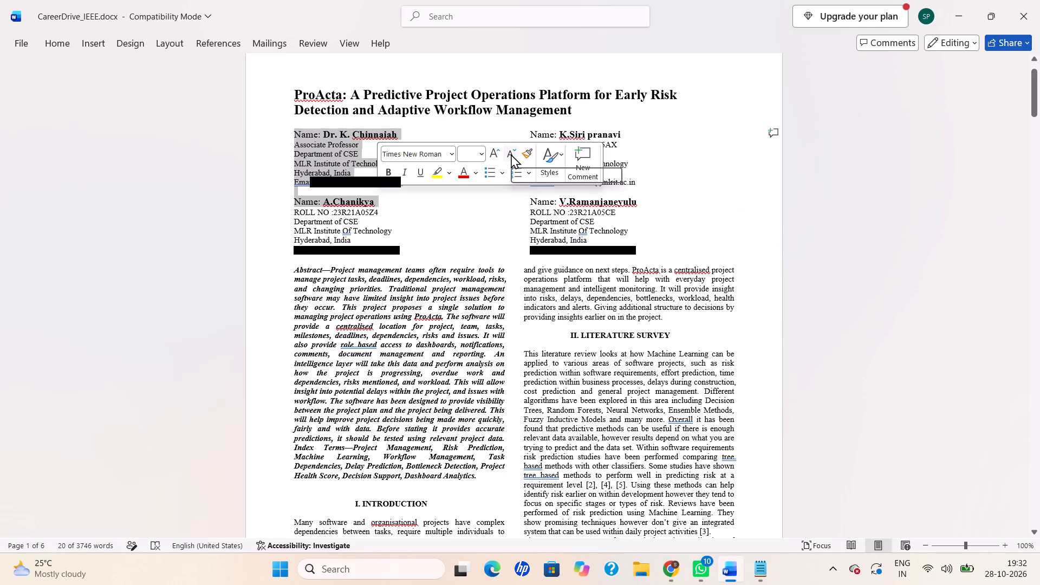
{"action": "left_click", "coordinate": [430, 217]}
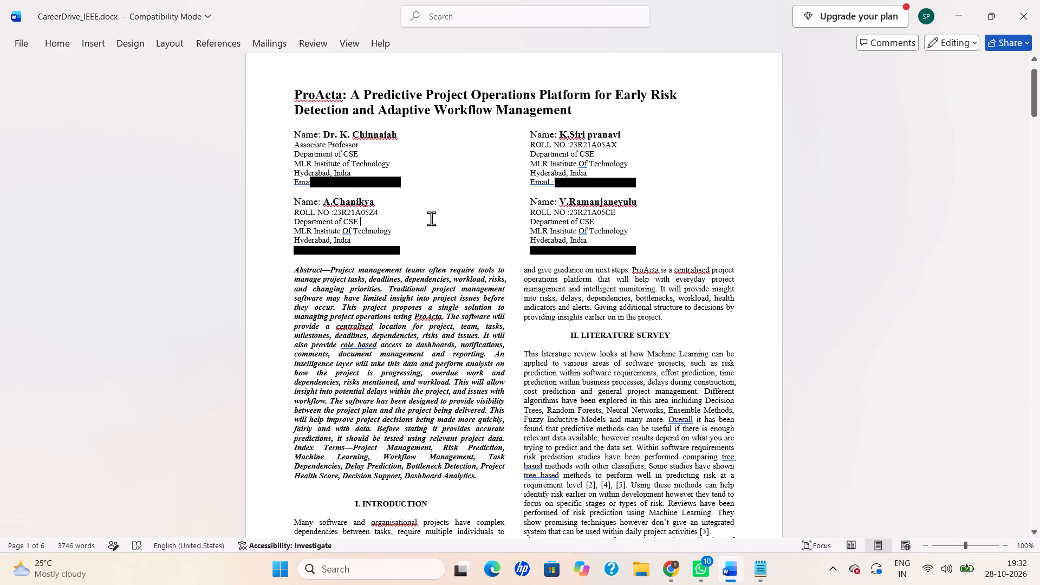
Review the whole paper's layout from the author block through the sections and figures to the references and last pages.
{"action": "scroll", "coordinate": [431, 218], "scroll_direction": "down", "scroll_amount": 2}
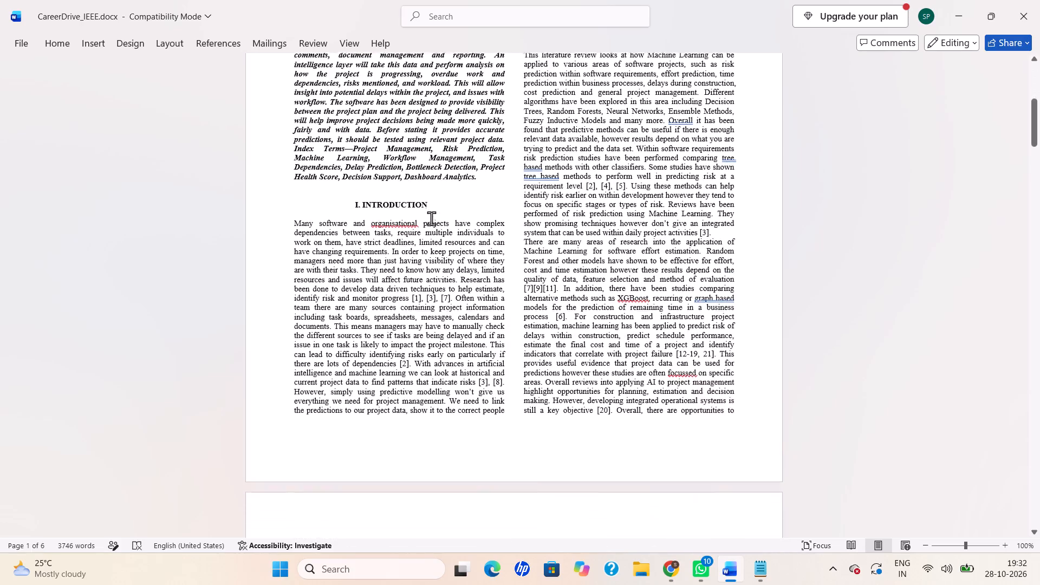
{"action": "scroll", "coordinate": [431, 218], "scroll_direction": "down", "scroll_amount": 3}
{"action": "scroll", "coordinate": [431, 218], "scroll_direction": "up", "scroll_amount": 1}
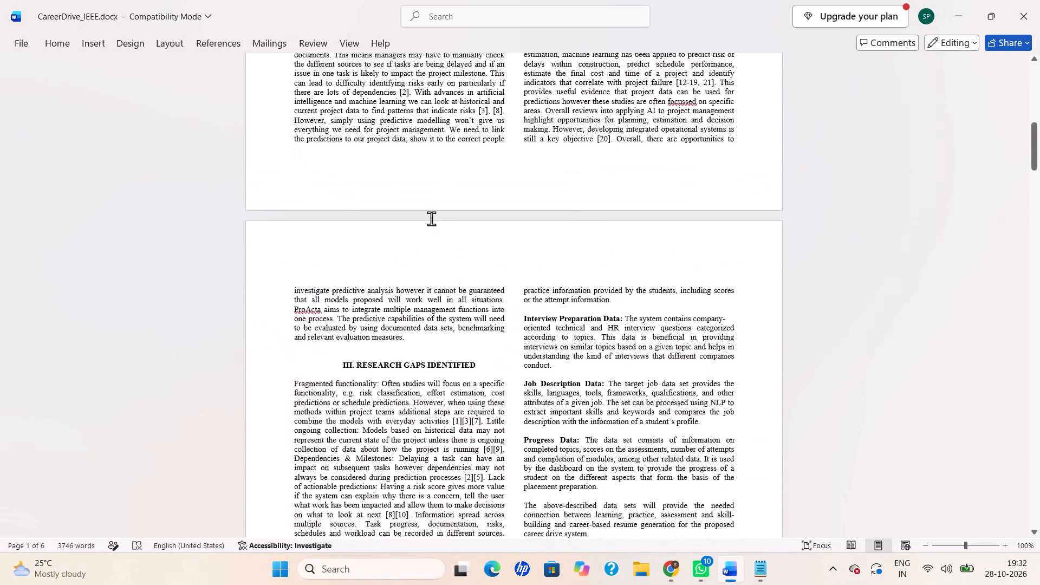
{"action": "scroll", "coordinate": [431, 218], "scroll_direction": "up", "scroll_amount": 5}
{"action": "scroll", "coordinate": [431, 218], "scroll_direction": "down", "scroll_amount": 1}
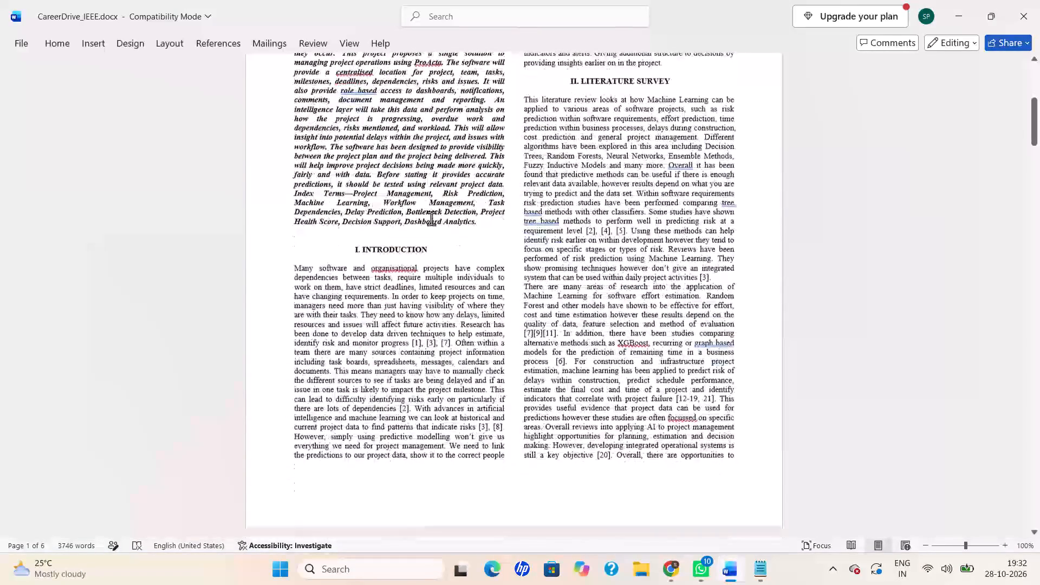
{"action": "scroll", "coordinate": [431, 218], "scroll_direction": "down", "scroll_amount": 4}
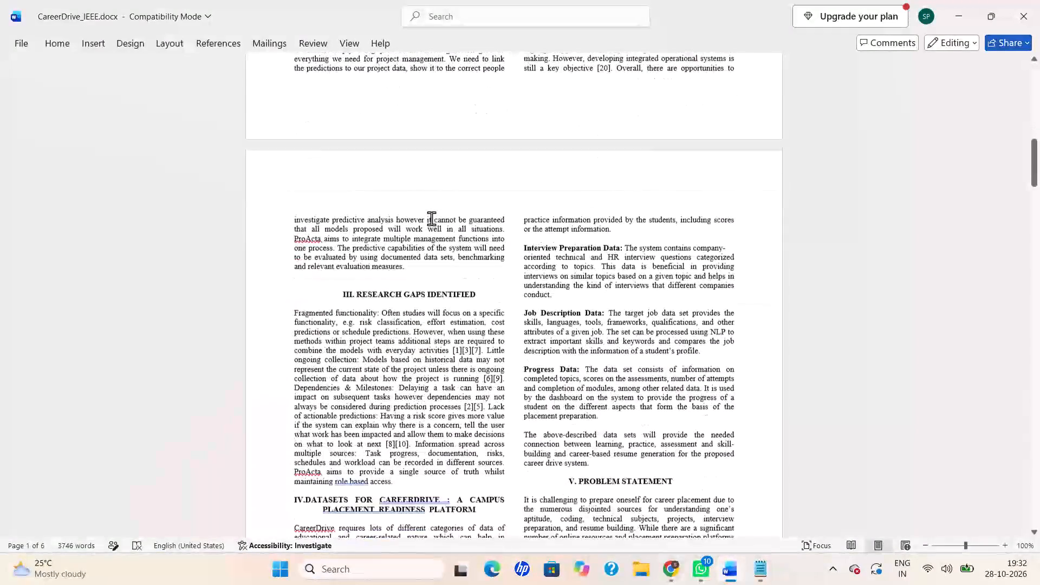
{"action": "scroll", "coordinate": [431, 218], "scroll_direction": "down", "scroll_amount": 2}
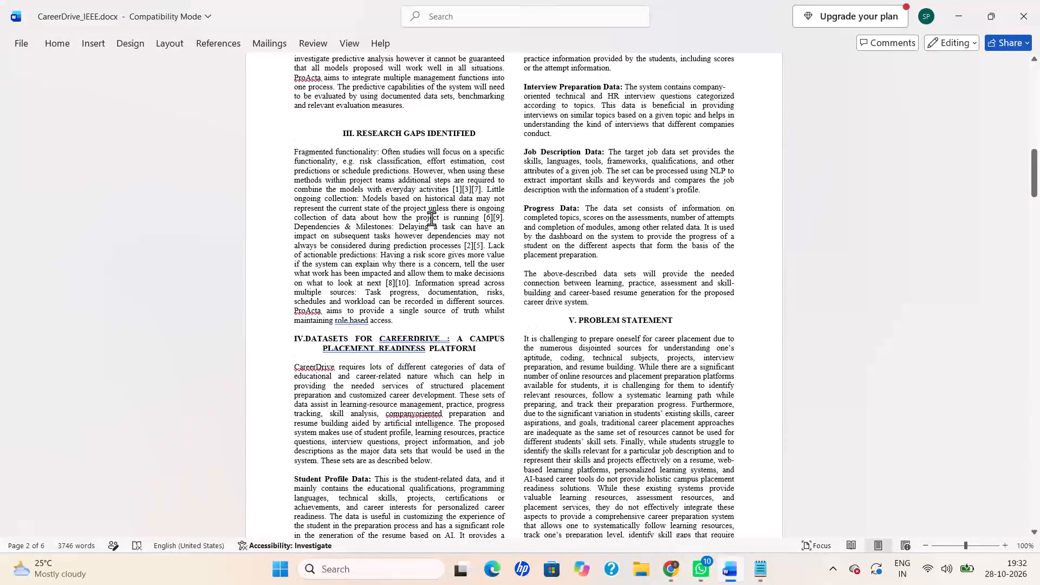
{"action": "scroll", "coordinate": [431, 218], "scroll_direction": "down", "scroll_amount": 8}
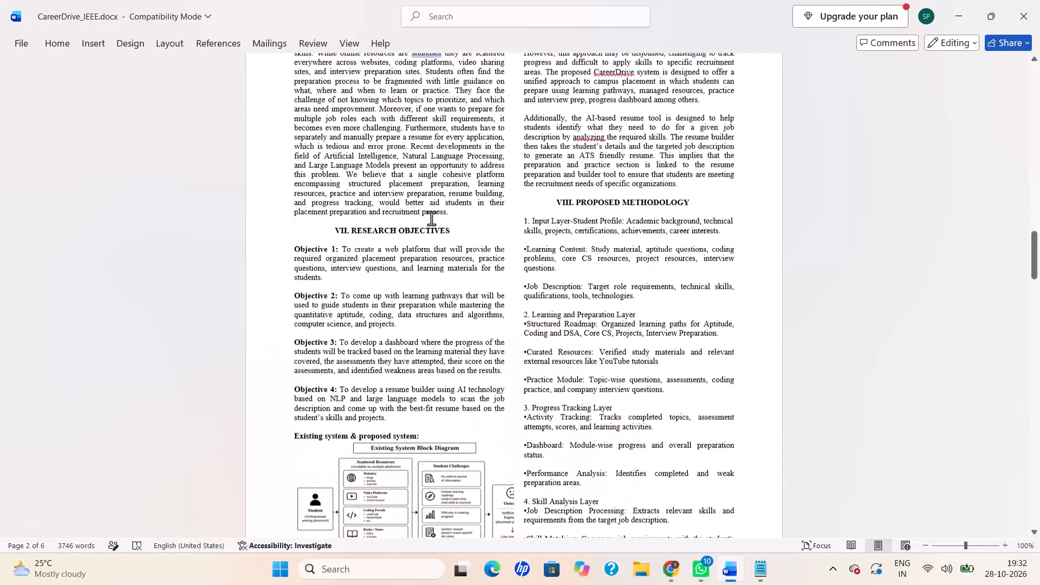
{"action": "scroll", "coordinate": [431, 218], "scroll_direction": "down", "scroll_amount": 5}
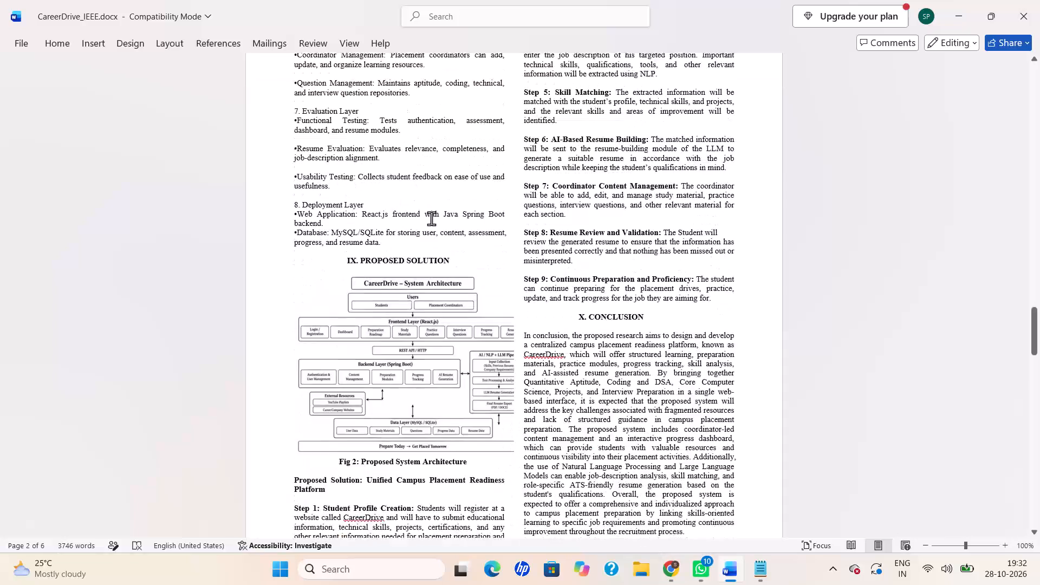
{"action": "scroll", "coordinate": [431, 218], "scroll_direction": "down", "scroll_amount": 15}
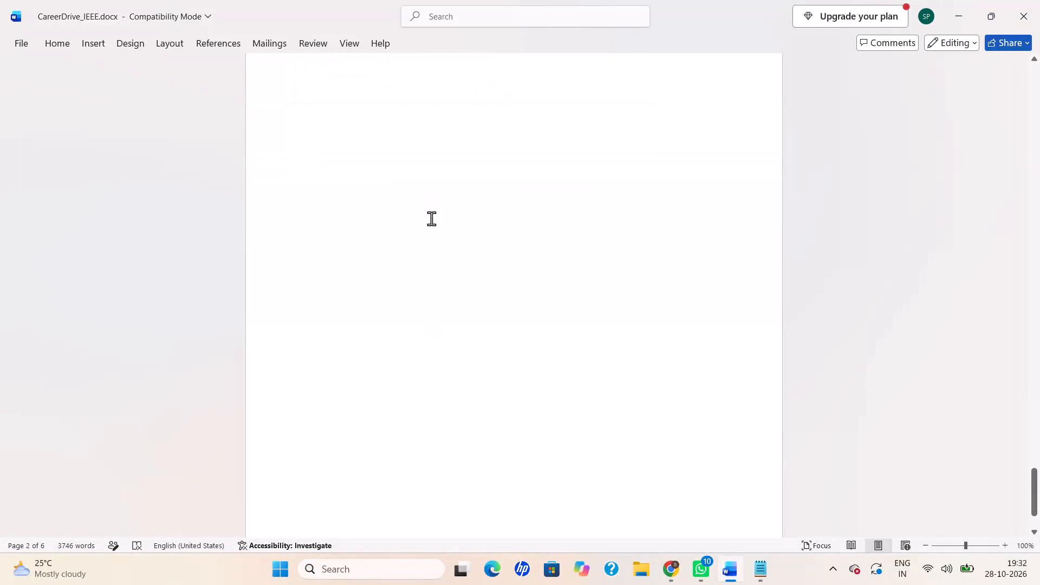
{"action": "scroll", "coordinate": [431, 218], "scroll_direction": "down", "scroll_amount": 2}
{"action": "scroll", "coordinate": [431, 218], "scroll_direction": "up", "scroll_amount": 18}
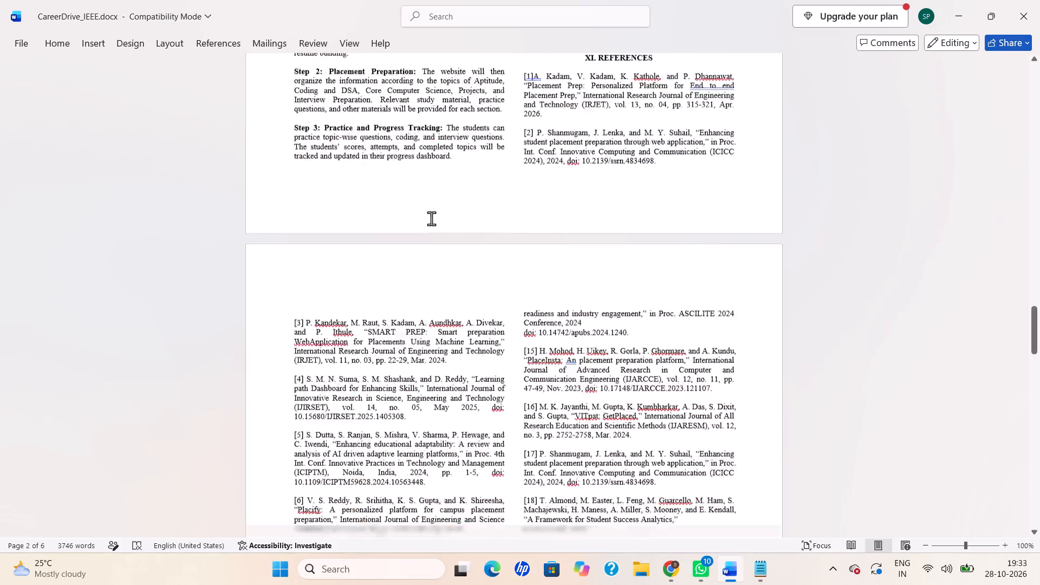
{"action": "scroll", "coordinate": [431, 218], "scroll_direction": "up", "scroll_amount": 8}
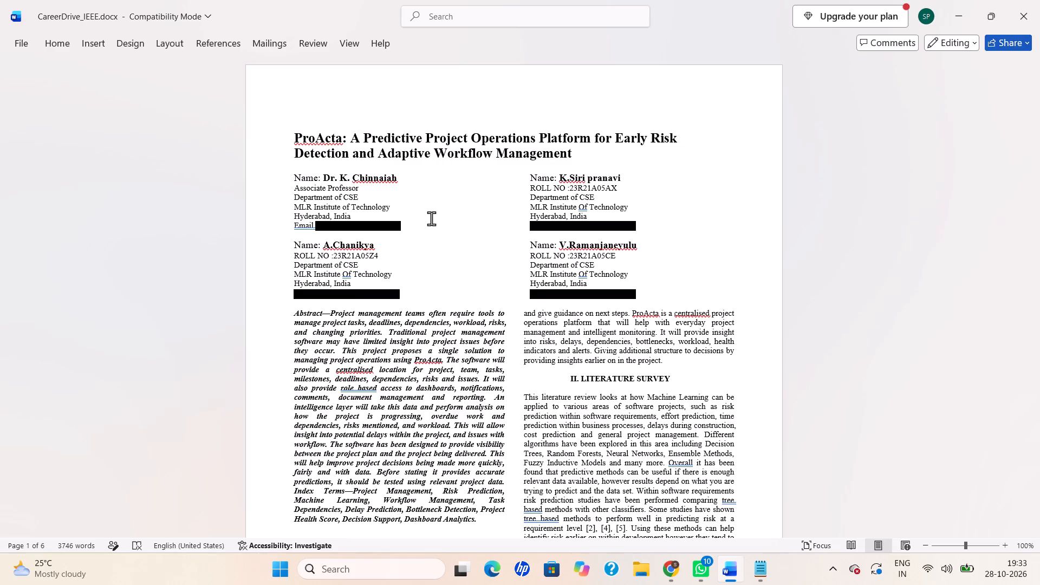
Save the paper with its reformatted author block.
{"action": "key", "text": "ctrl+s"}
{"action": "key", "text": "ctrl+s"}
Switch to File Explorer, open the recent CareerDrive_IEEE.docx and check the paper's pages.
{"action": "left_click", "coordinate": [645, 575]}
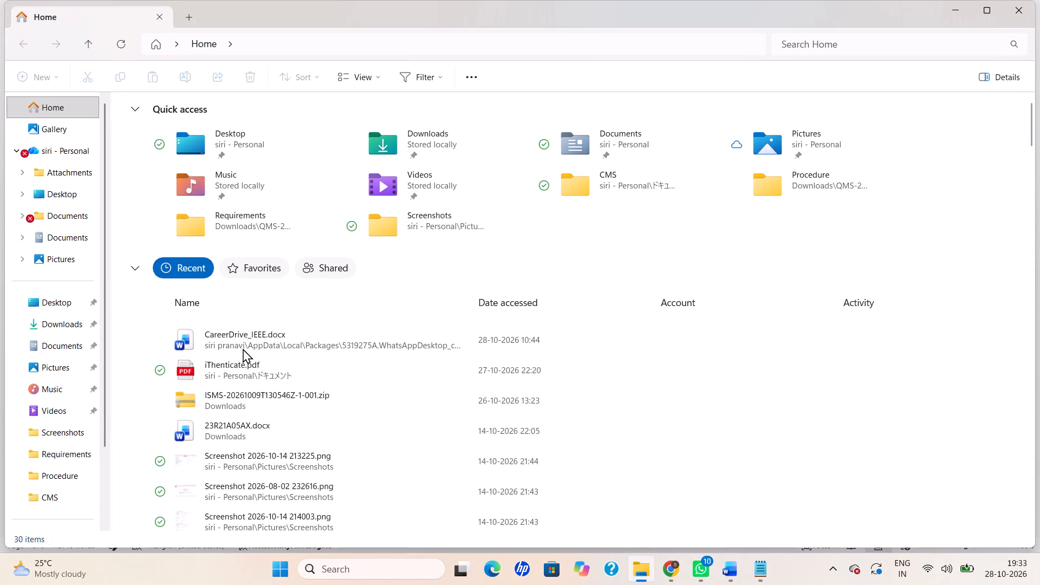
{"action": "double_click", "coordinate": [262, 347]}
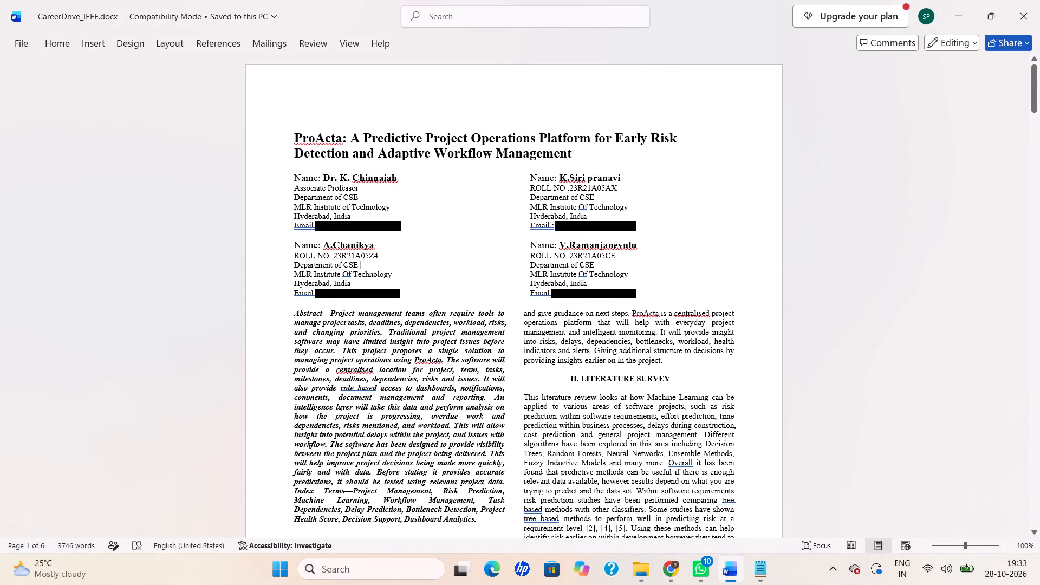
{"action": "scroll", "coordinate": [647, 369], "scroll_direction": "down", "scroll_amount": 4}
{"action": "scroll", "coordinate": [647, 369], "scroll_direction": "up", "scroll_amount": 5}
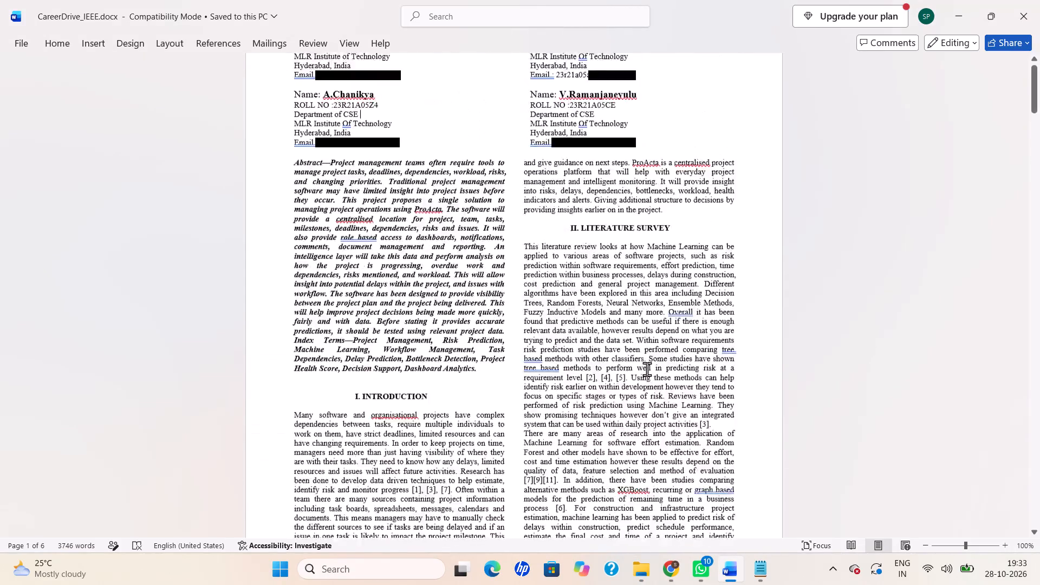
{"action": "scroll", "coordinate": [647, 369], "scroll_direction": "down", "scroll_amount": 10}
{"action": "scroll", "coordinate": [647, 369], "scroll_direction": "up", "scroll_amount": 7}
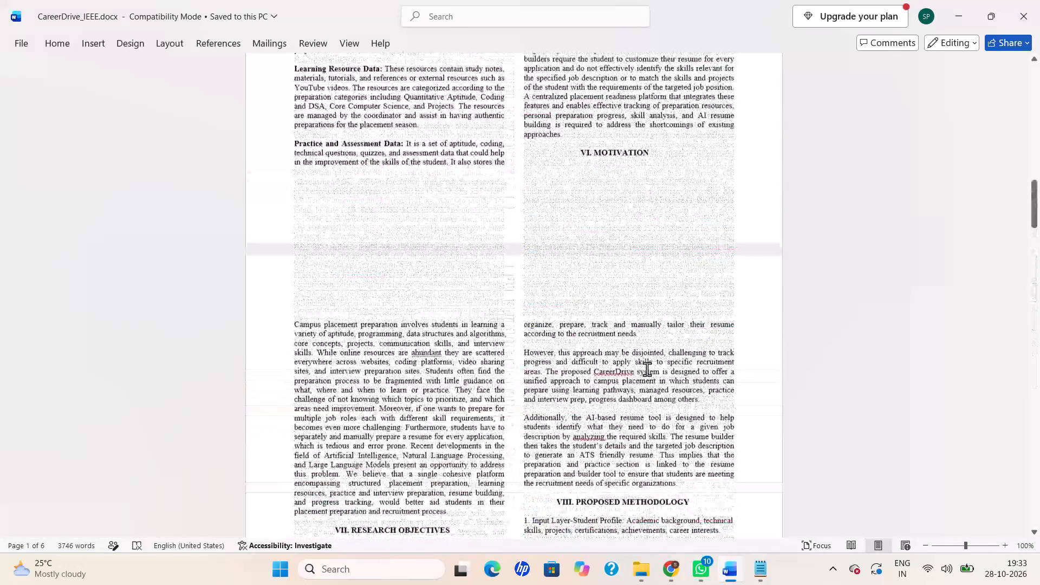
Close the CareerDrive_IEEE.docx document.
{"action": "left_click", "coordinate": [1016, 12]}
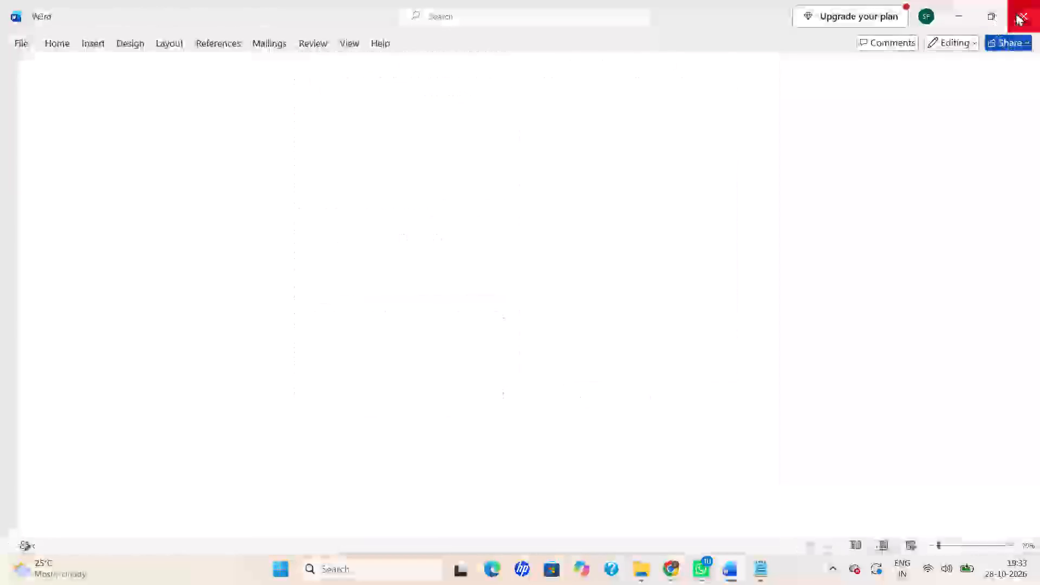
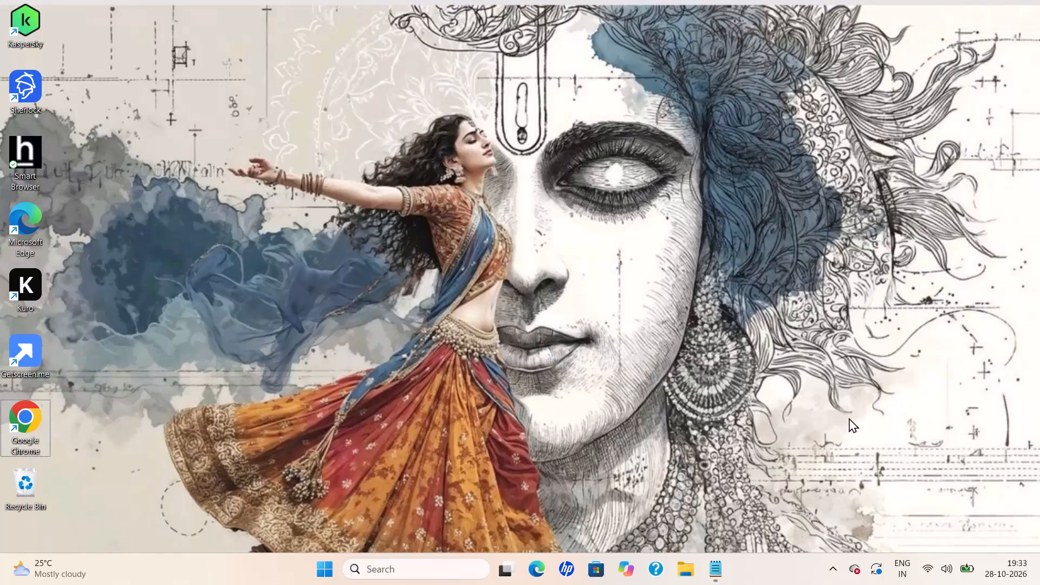
Switch to Notepad, delete all the author details from the unsaved note and close the Notepad window.
{"action": "left_click", "coordinate": [719, 560]}
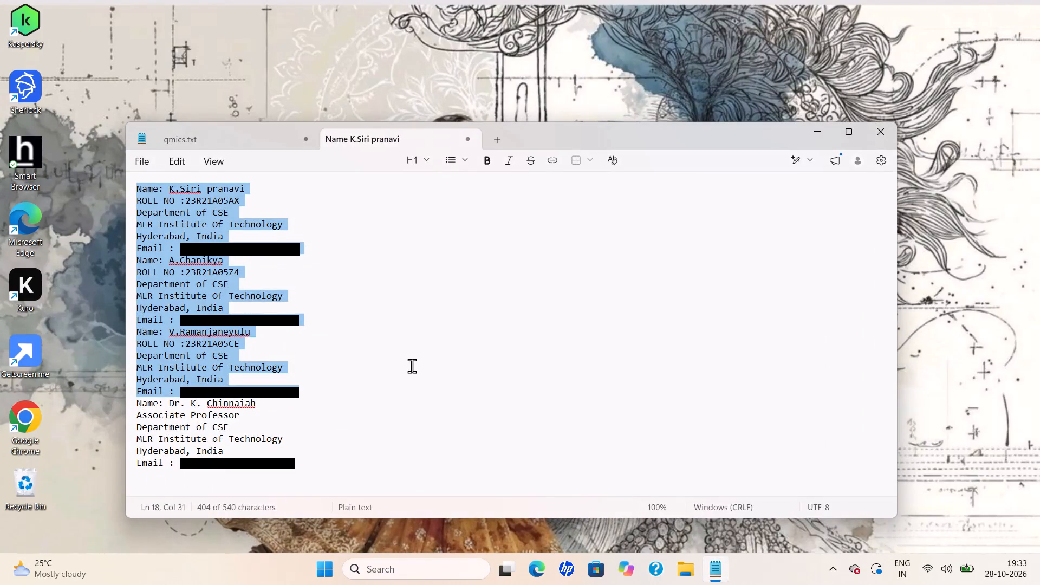
{"action": "key", "text": "ctrl+a"}
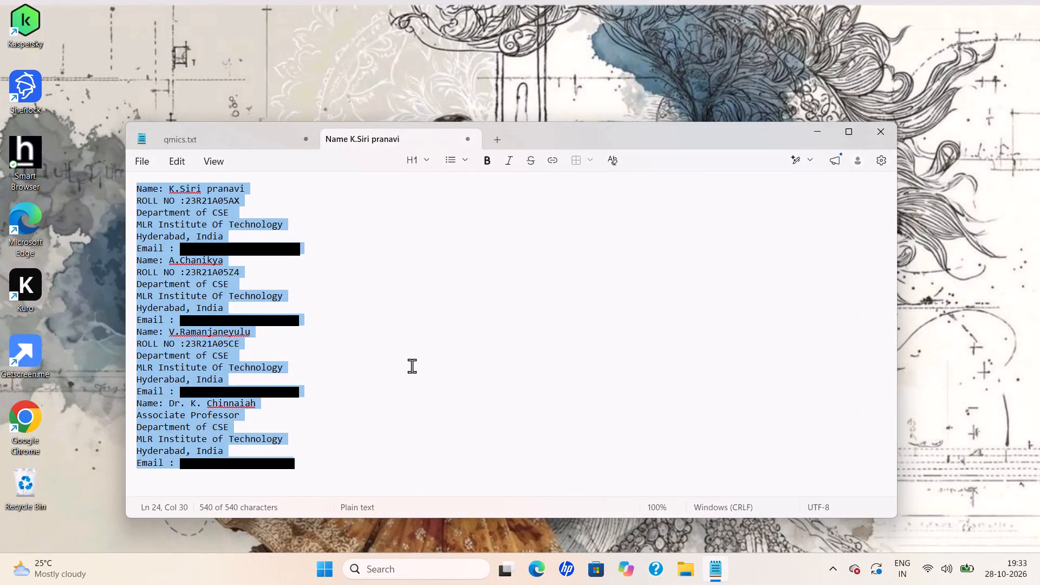
{"action": "key", "text": "BackSpace"}
{"action": "left_click", "coordinate": [874, 129]}
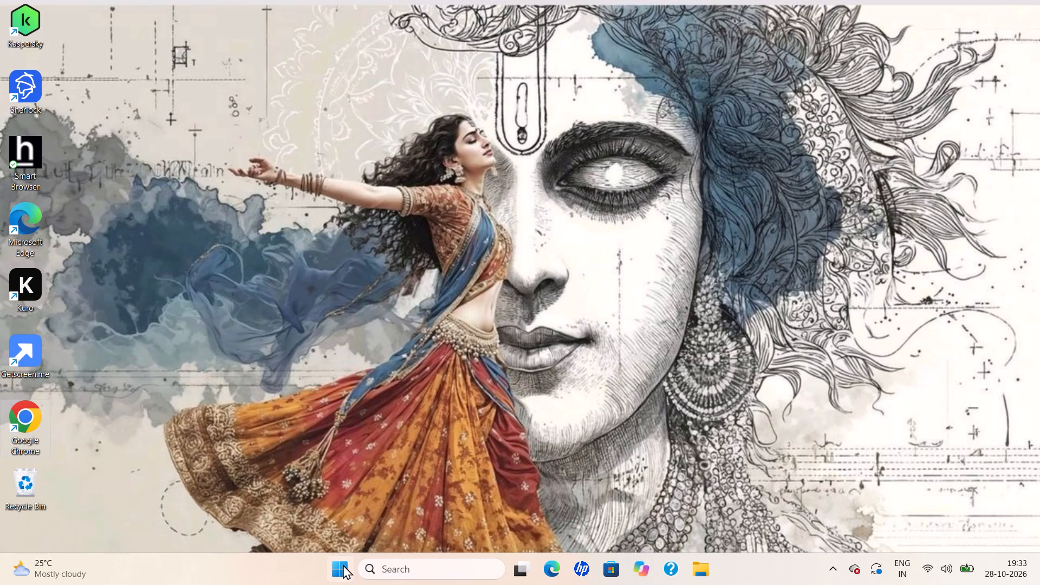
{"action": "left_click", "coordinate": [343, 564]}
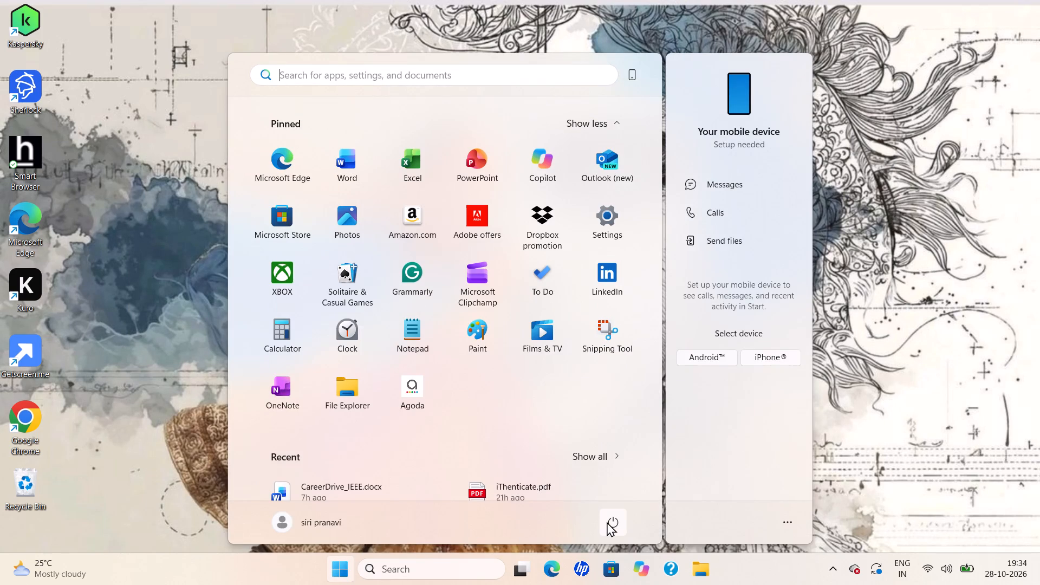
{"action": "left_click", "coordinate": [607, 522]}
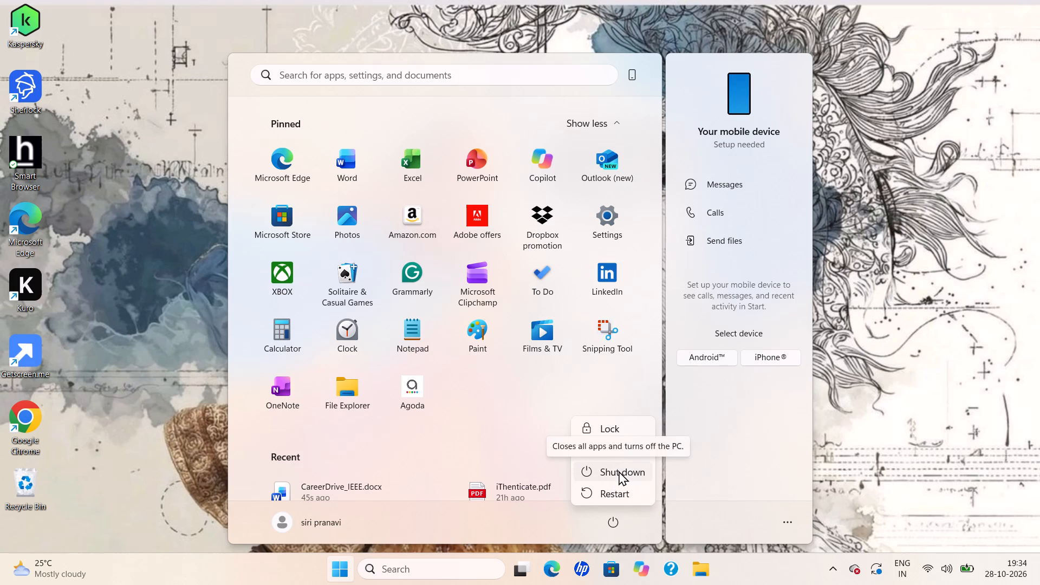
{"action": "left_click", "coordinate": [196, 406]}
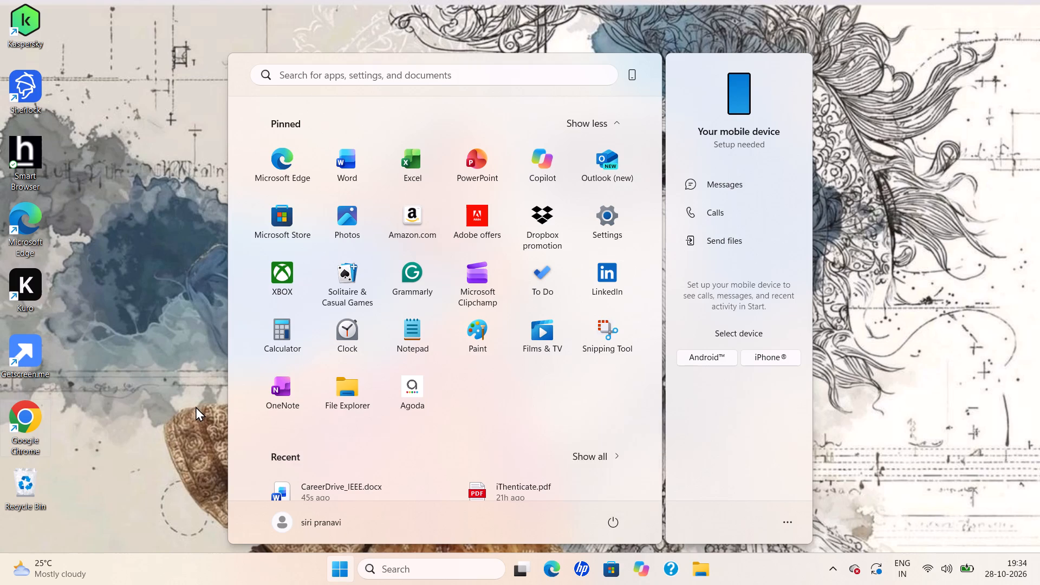
Launch Kuro from its desktop shortcut, leaving the shortcut's name as it is.
{"action": "triple_click", "coordinate": [19, 303]}
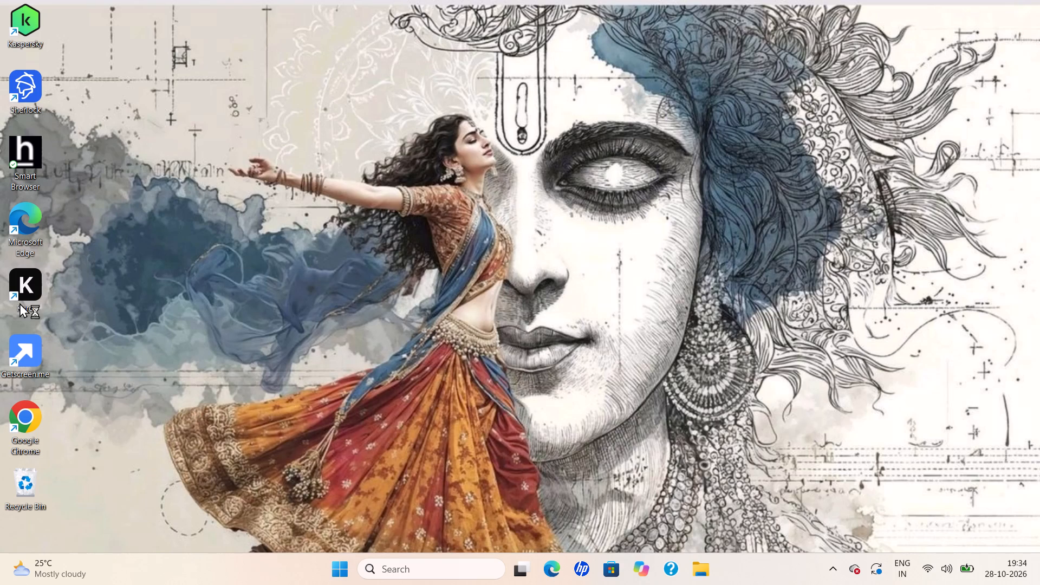